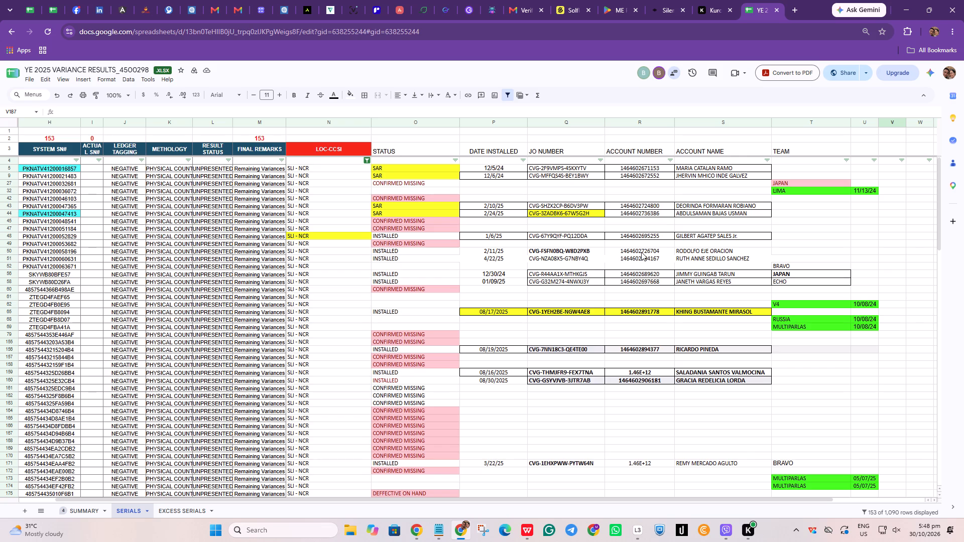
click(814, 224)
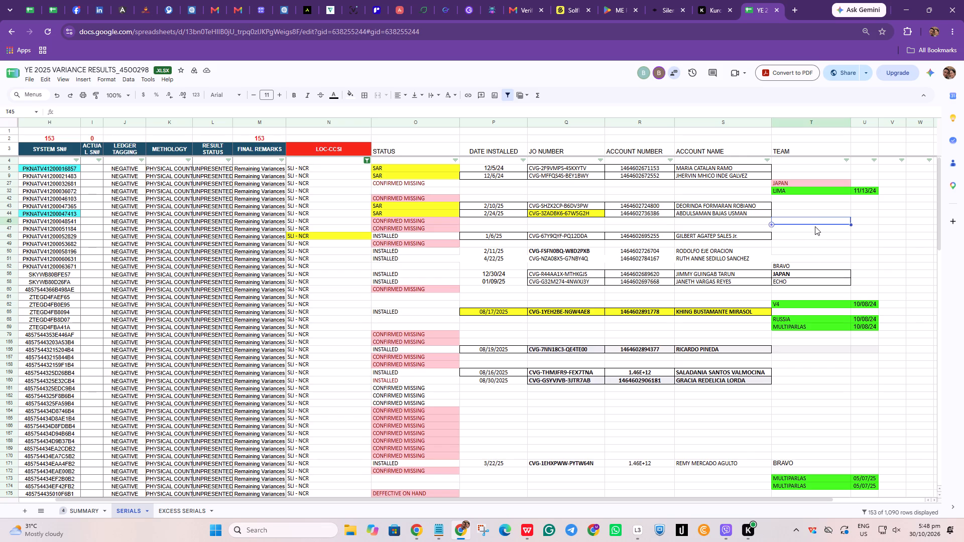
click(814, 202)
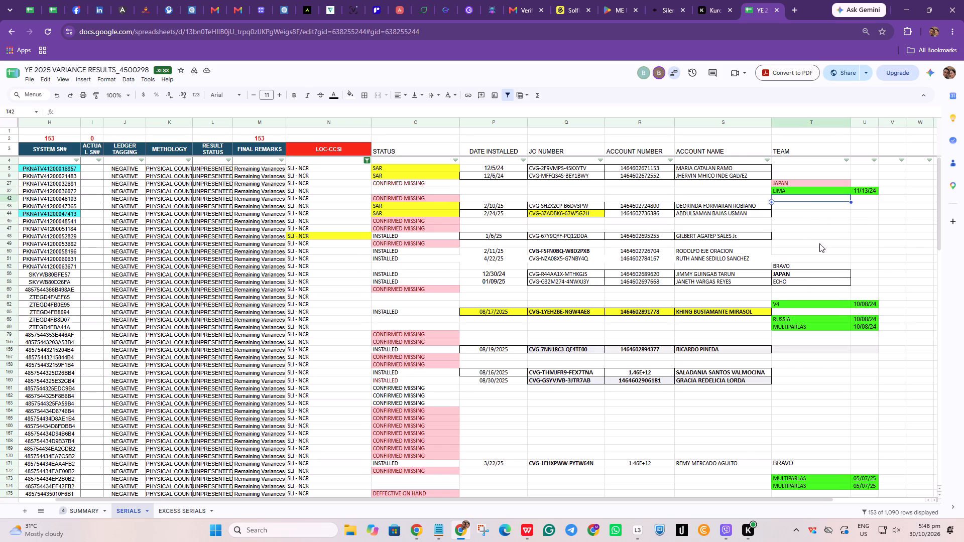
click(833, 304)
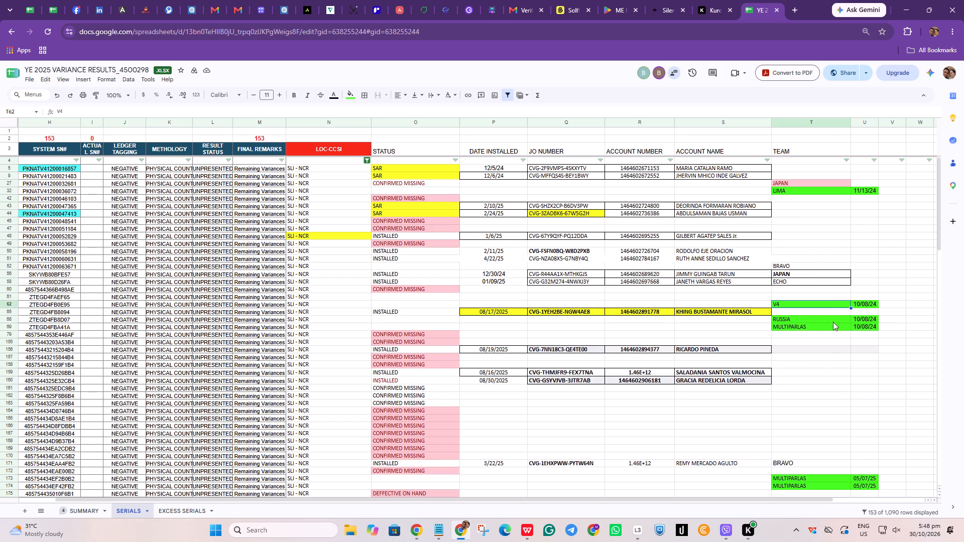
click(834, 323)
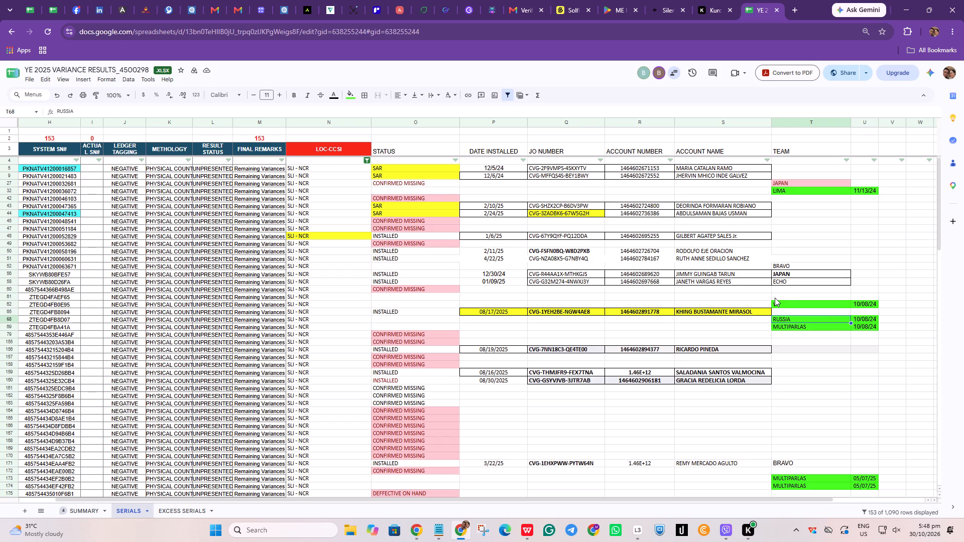
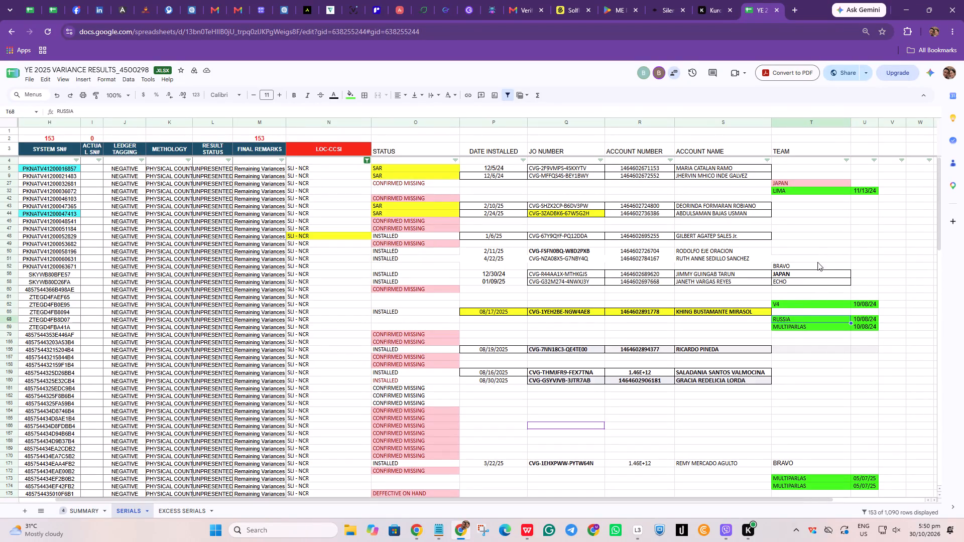
Examine the location, status, date installed, JO number and account fields of row 68, and the status field of row 69.
click(609, 323)
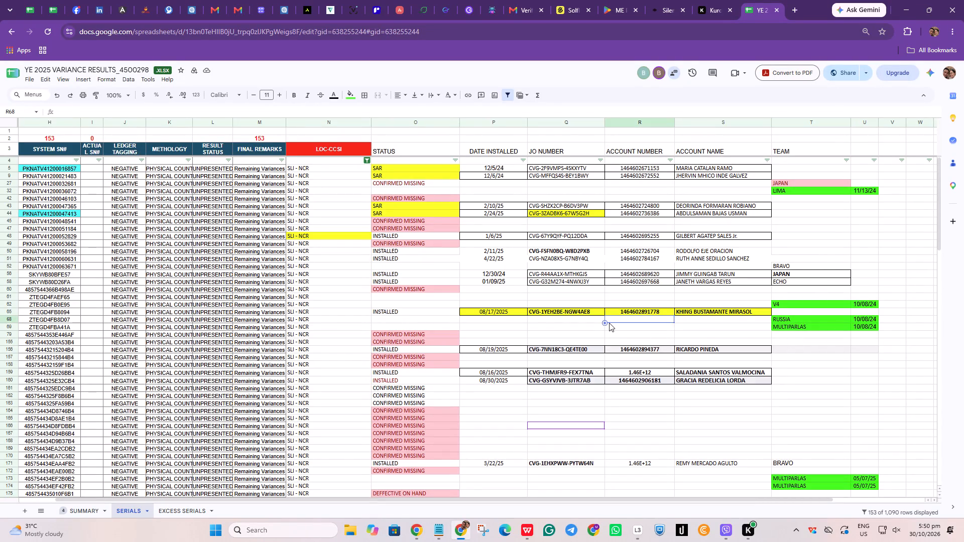
key(Left)
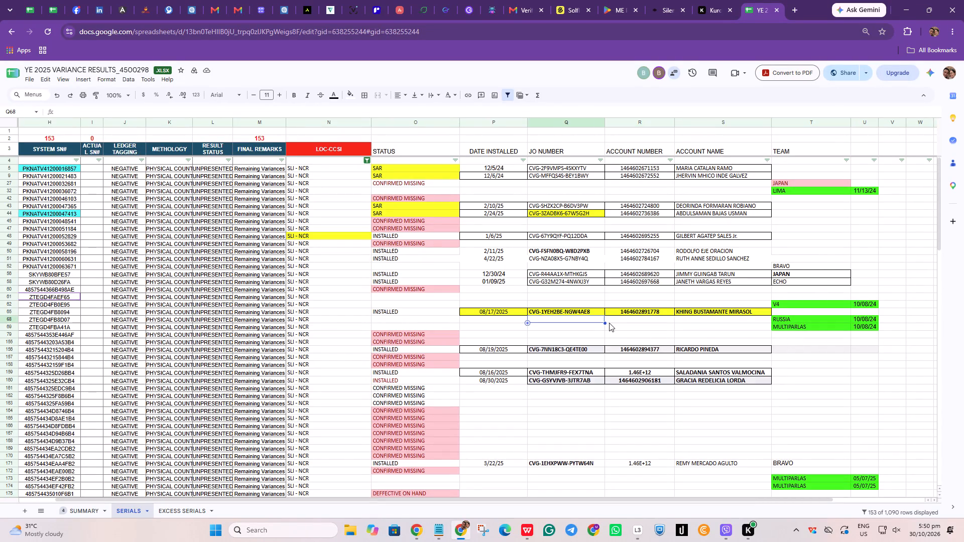
key(Left)
key(Left)
key(Left)
key(Right)
key(Right)
key(Right)
key(Right)
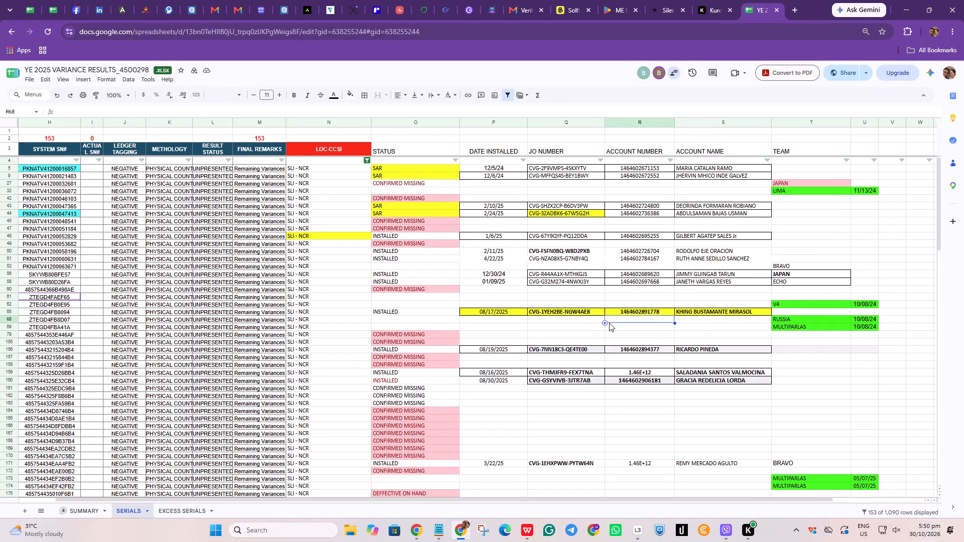
key(Right)
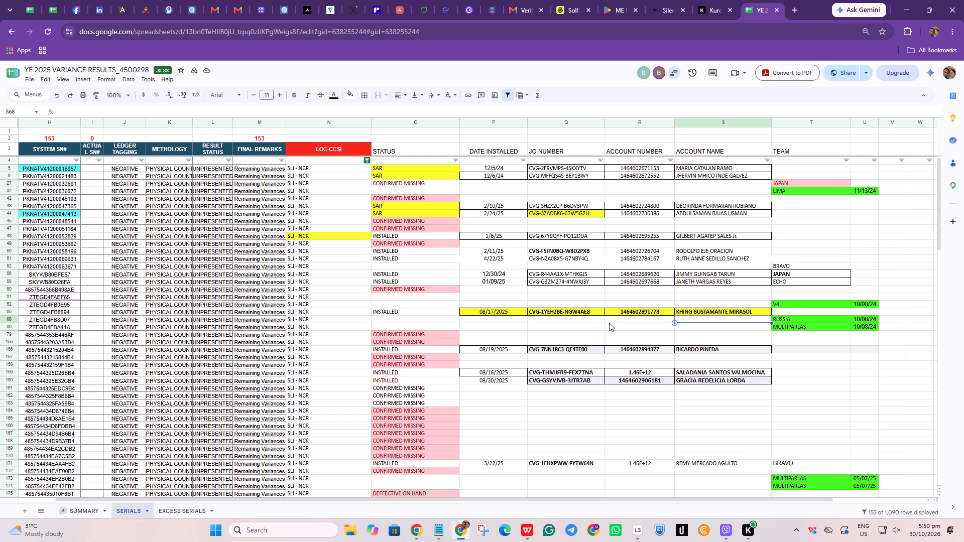
key(Left)
key(Left)
key(Left)
key(Left)
key(Left)
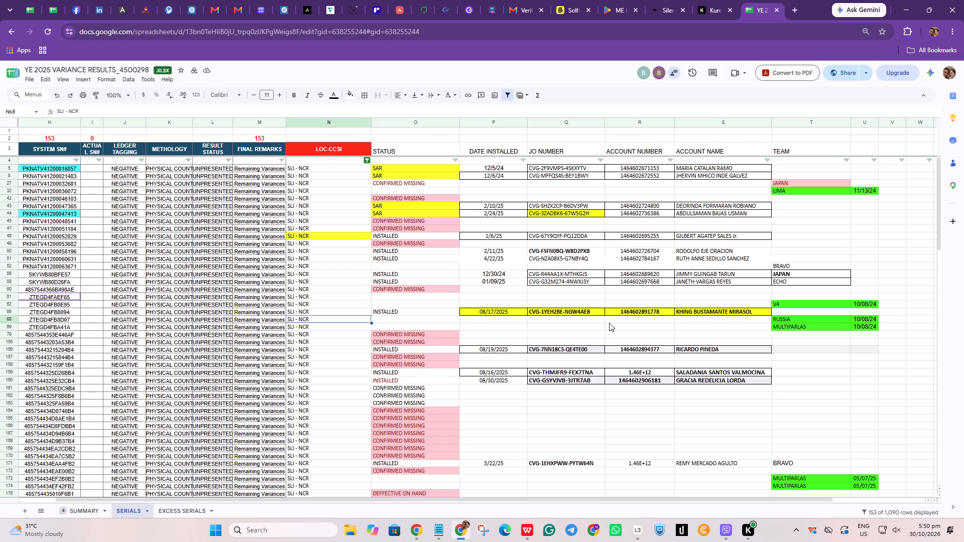
key(Right)
key(Down)
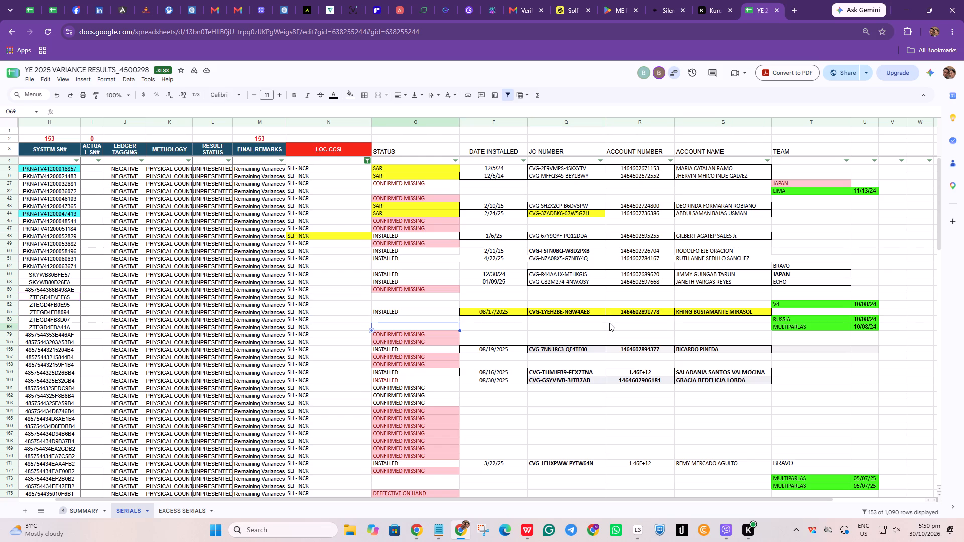
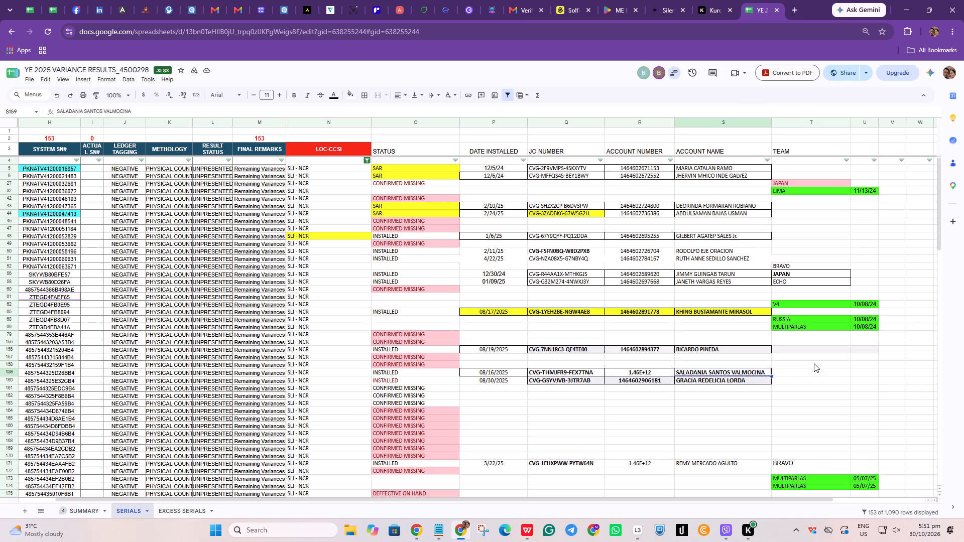
Examine the fields of row 159, from ledger tagging through location, status and date installed to account name.
key(Right)
key(Right)
key(Right)
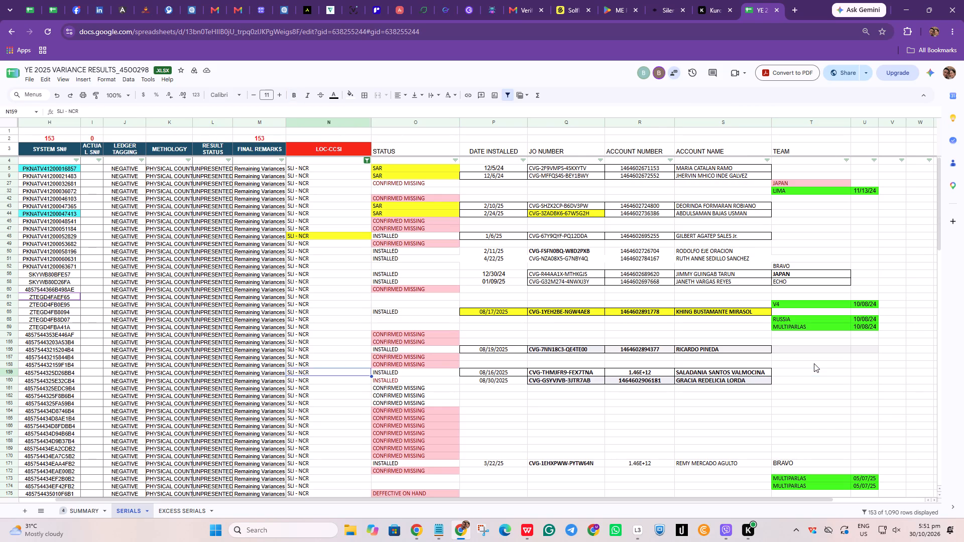
key(Right)
key(Right)
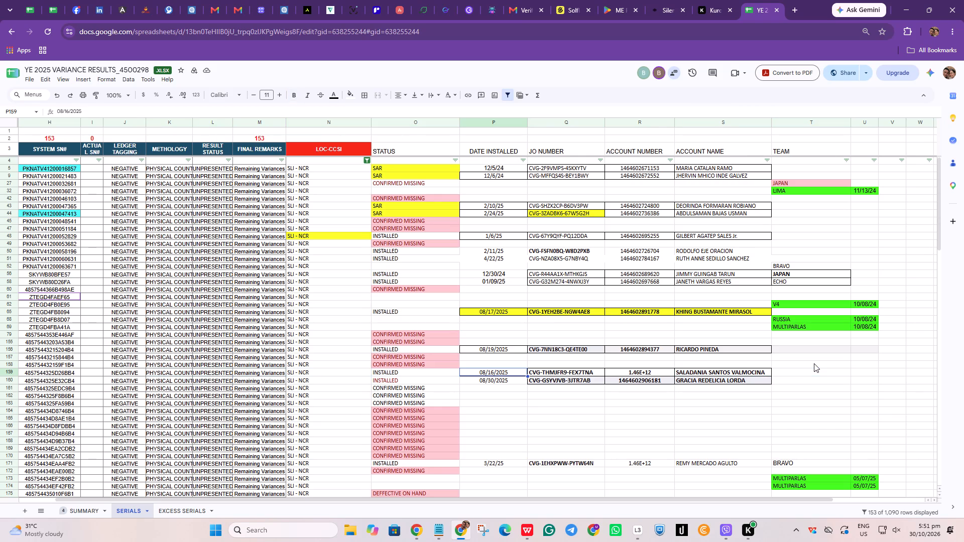
key(Left)
key(Left)
key(Left)
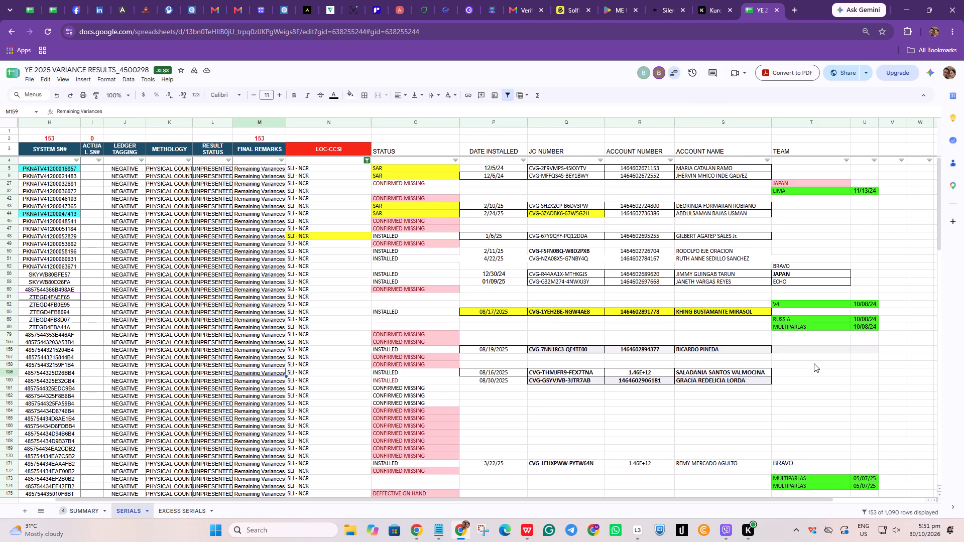
key(Left)
key(Left)
key(Left)
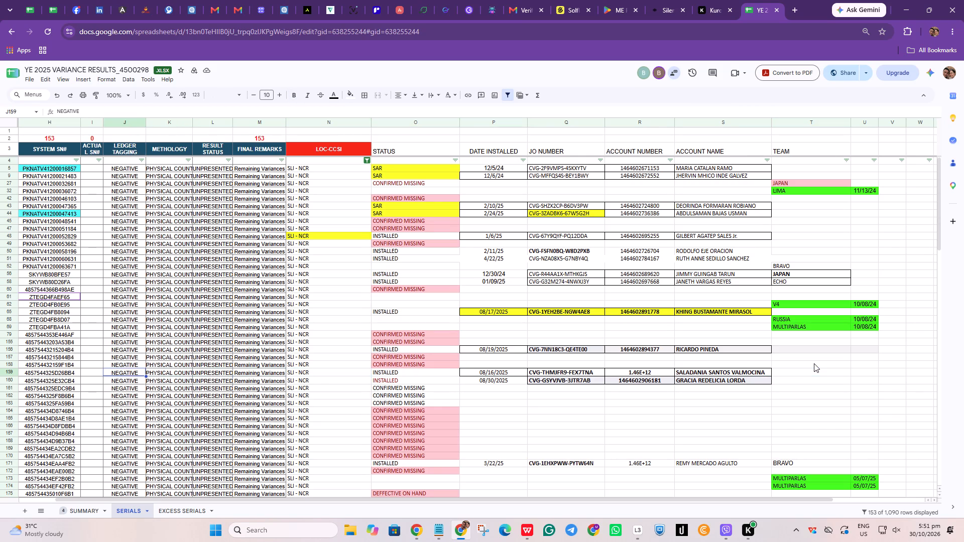
key(Right)
key(Right)
key(Right)
key(Right)
key(Right)
key(Right)
key(Right)
key(Right)
key(Right)
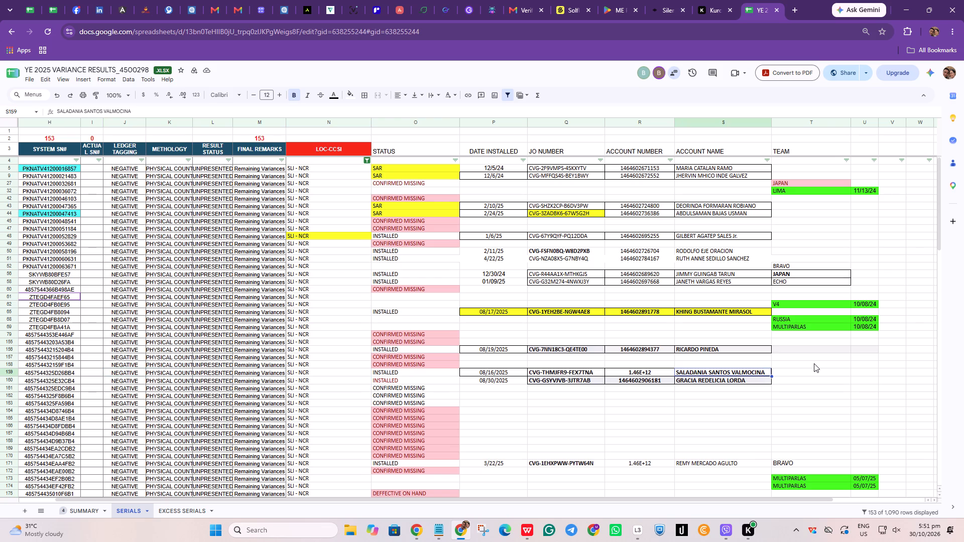
key(Left)
key(Left)
key(Left)
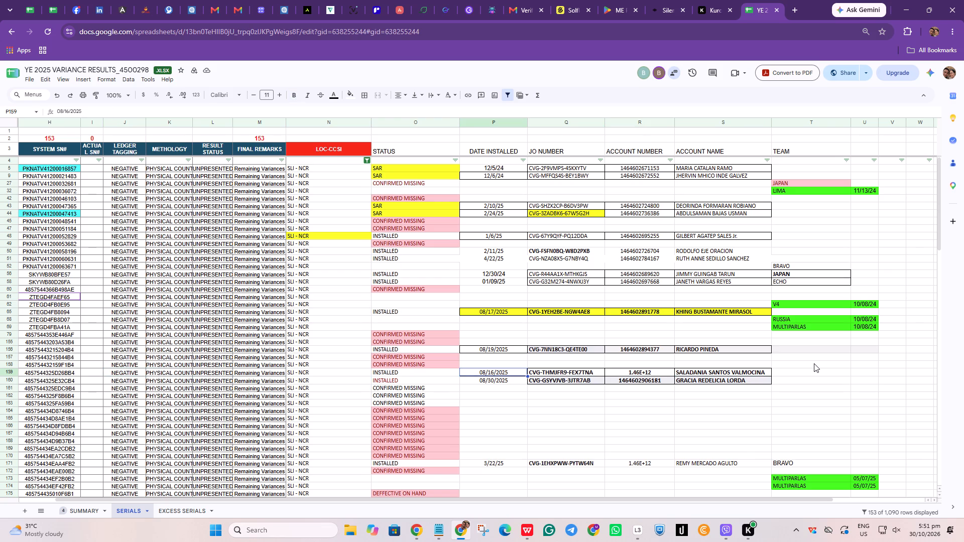
Examine the status entries from row 159 back up to the first filtered records.
key(Left)
key(Up)
key(Up)
key(Up)
key(Up)
key(Up)
key(Up)
key(Up)
key(Up)
key(Up)
key(Up)
key(Up)
key(Up)
key(Up)
key(Up)
key(Up)
key(Up)
key(Up)
key(Up)
key(Up)
key(Up)
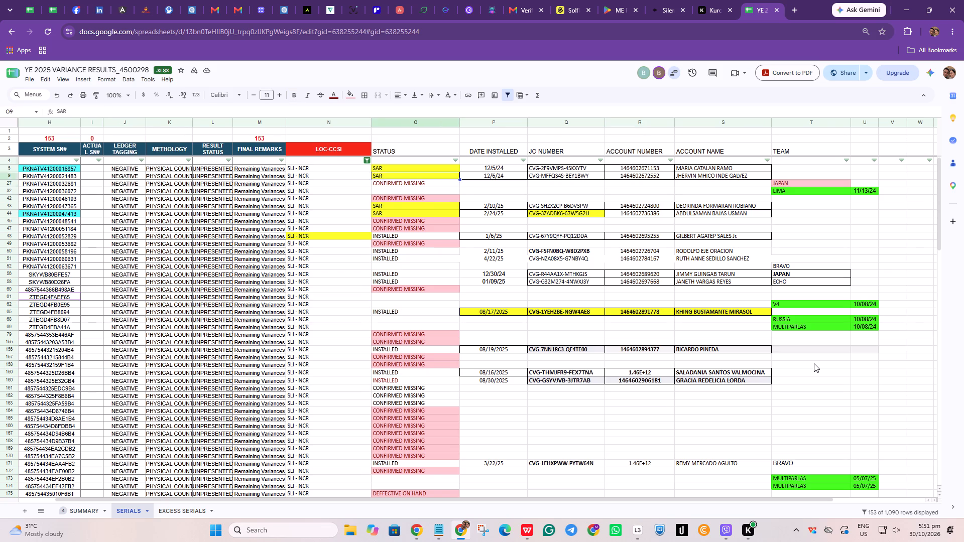
Examine the status entries down to row 48, and that row's fields back to its system serial number.
key(Down)
key(Down)
key(Down)
key(Down)
key(Down)
key(Down)
key(Down)
key(Down)
key(Down)
key(Down)
key(Down)
key(Down)
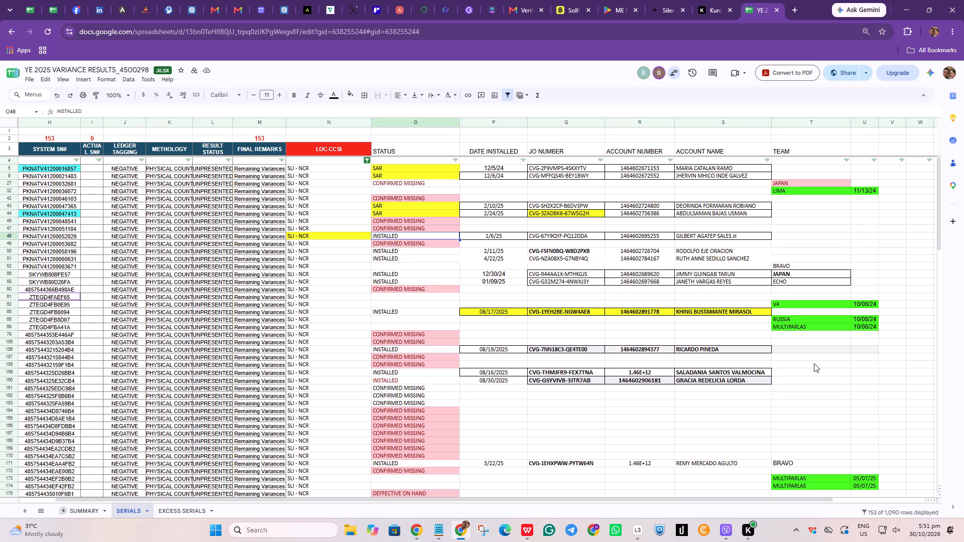
key(Left)
key(Left)
key(Left)
key(Left)
key(Left)
key(Left)
key(Left)
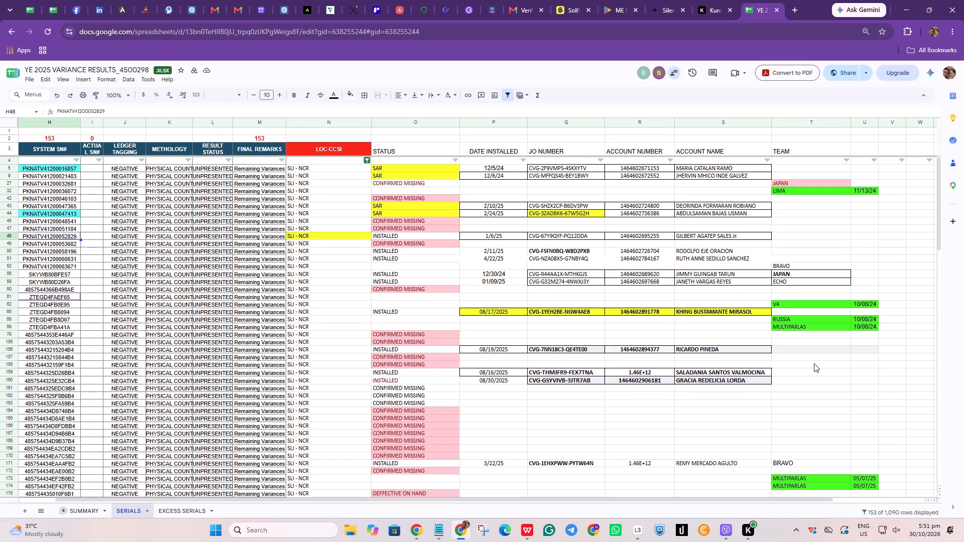
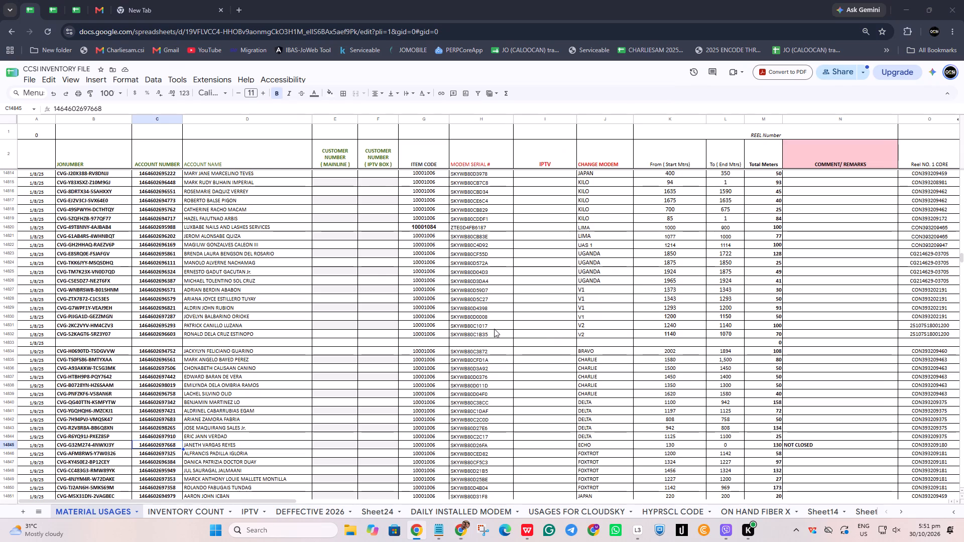
click(53, 5)
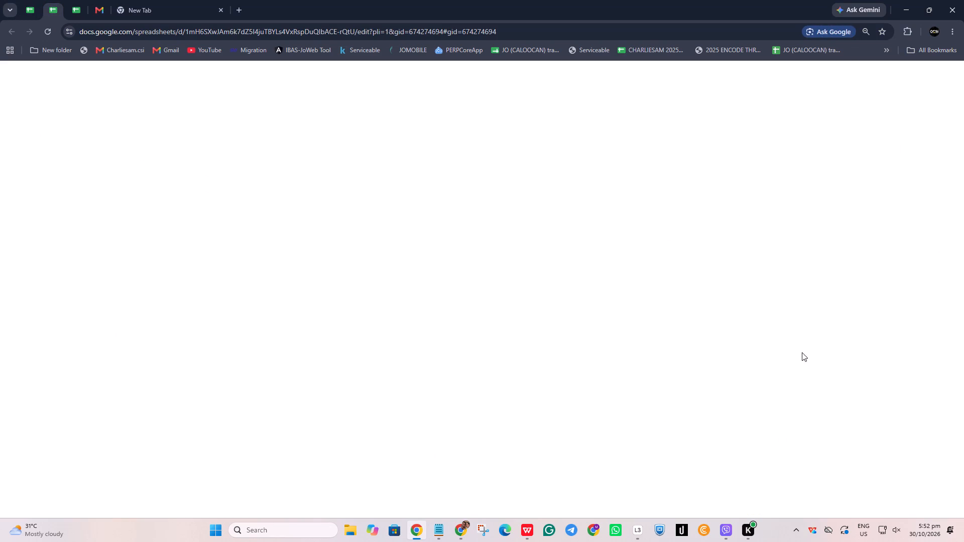
key(ctrl+f)
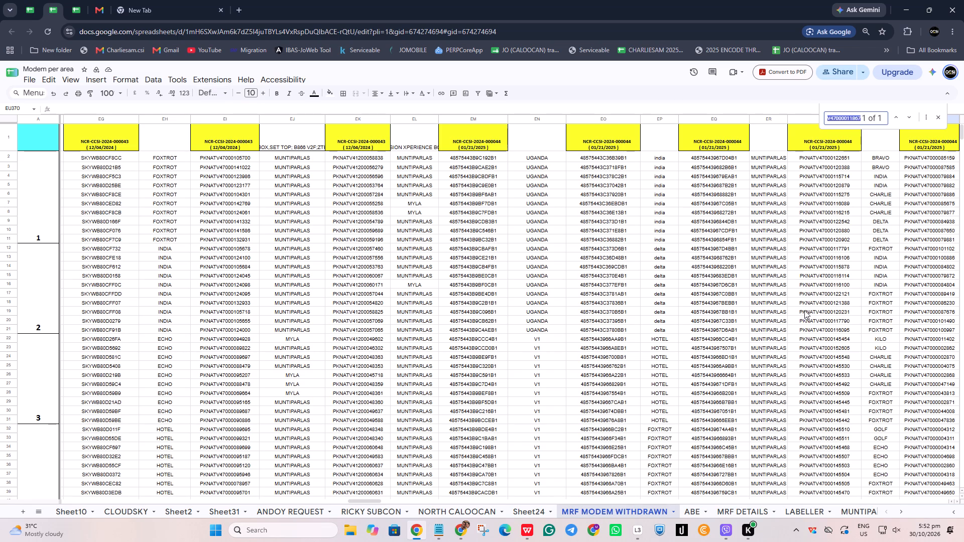
key(ctrl+v)
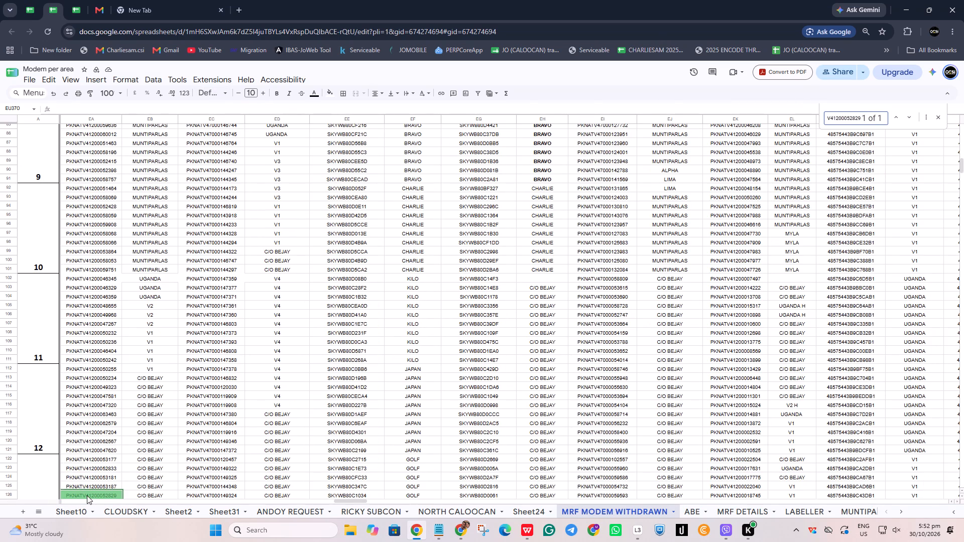
Back in the YE 2025 variance results, enter BJ as the team for row 48.
key(alt+Tab)
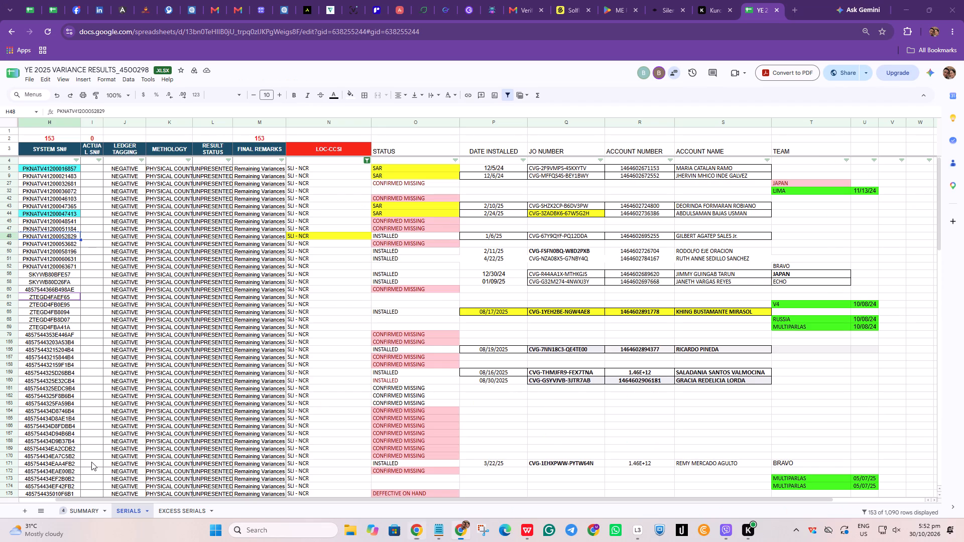
key(Tab)
key(Tab)
key(Tab)
key(Tab)
key(Tab)
key(Tab)
key(Tab)
key(Tab)
key(Tab)
key(Tab)
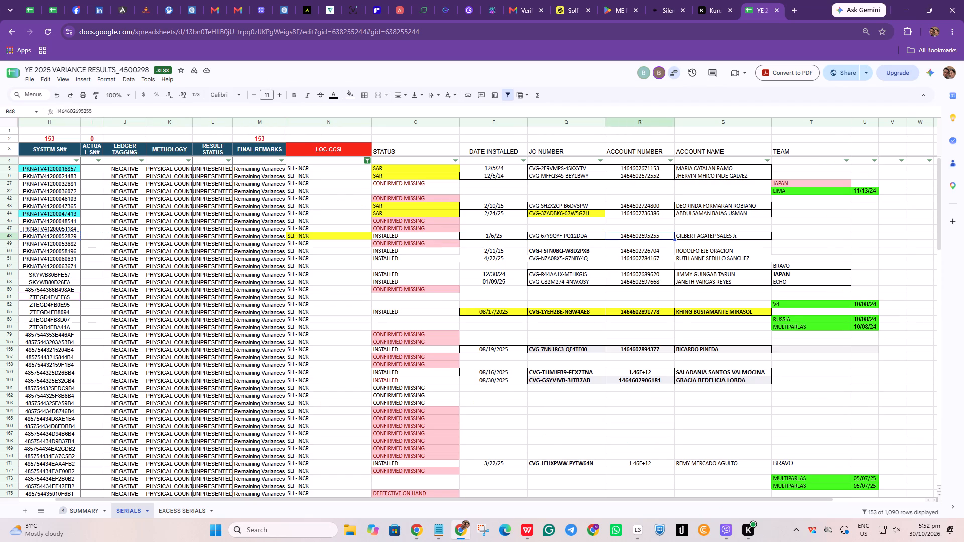
key(Tab)
key(Tab)
text(BJ)
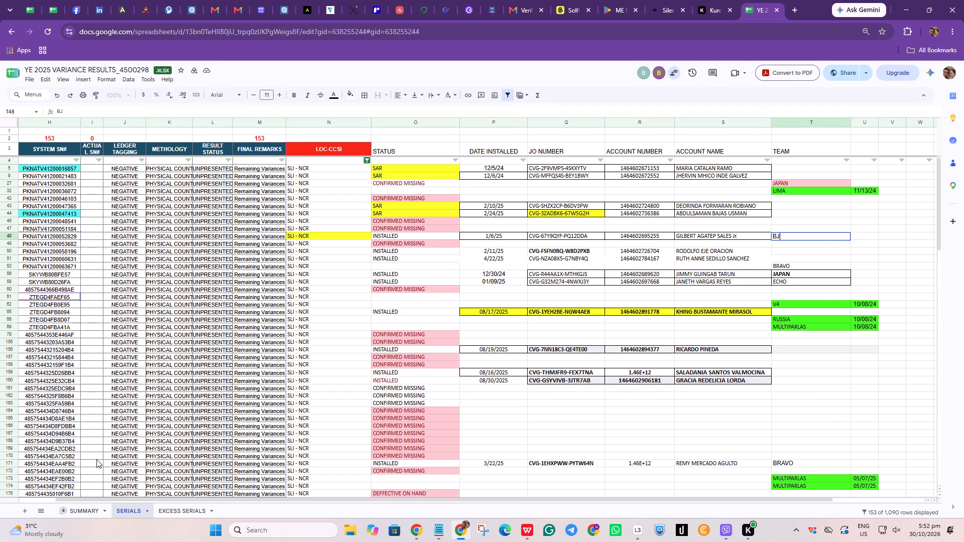
Examine row 48's job number, account and team fields.
key(Left)
key(Left)
key(Left)
key(Left)
key(Left)
key(Left)
key(Left)
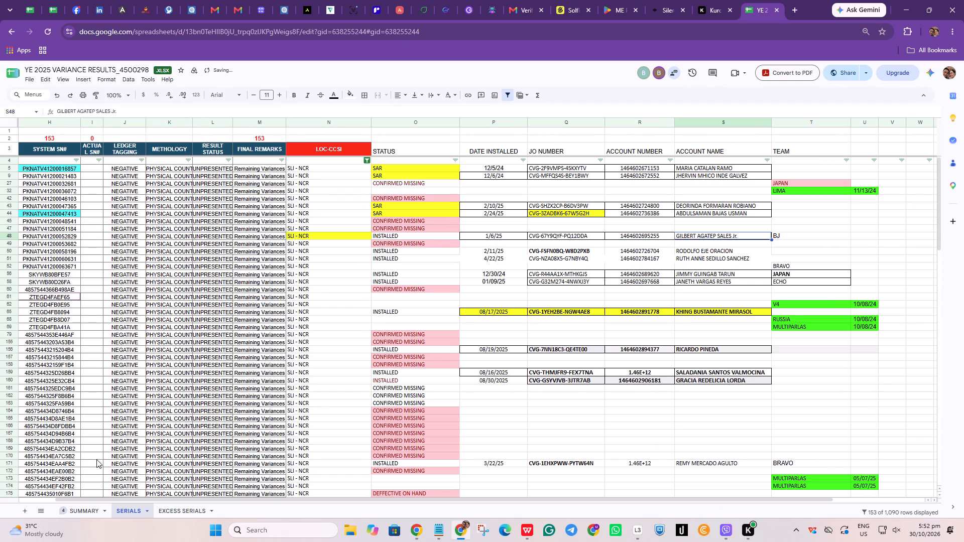
key(Right)
key(Right)
key(Right)
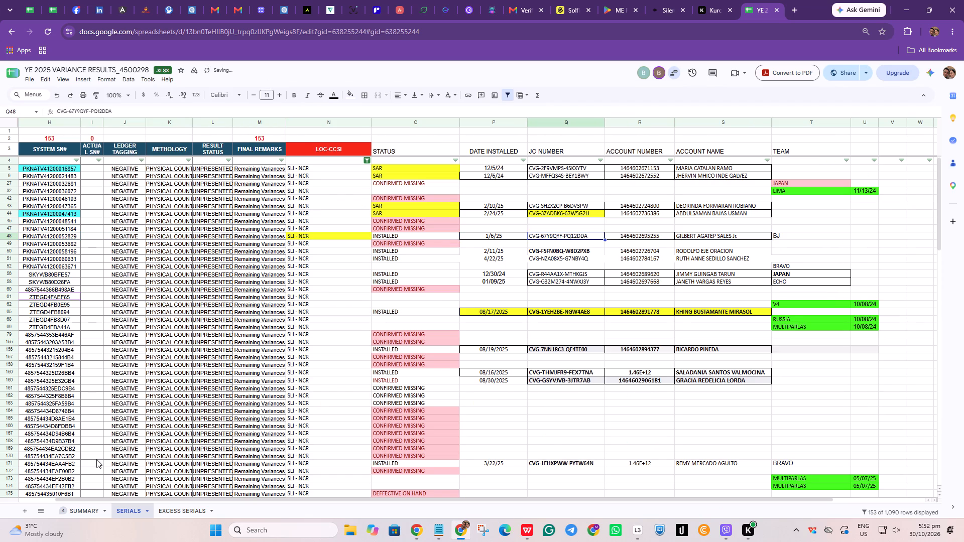
key(Right)
key(Right)
key(Right)
key(Left)
key(Right)
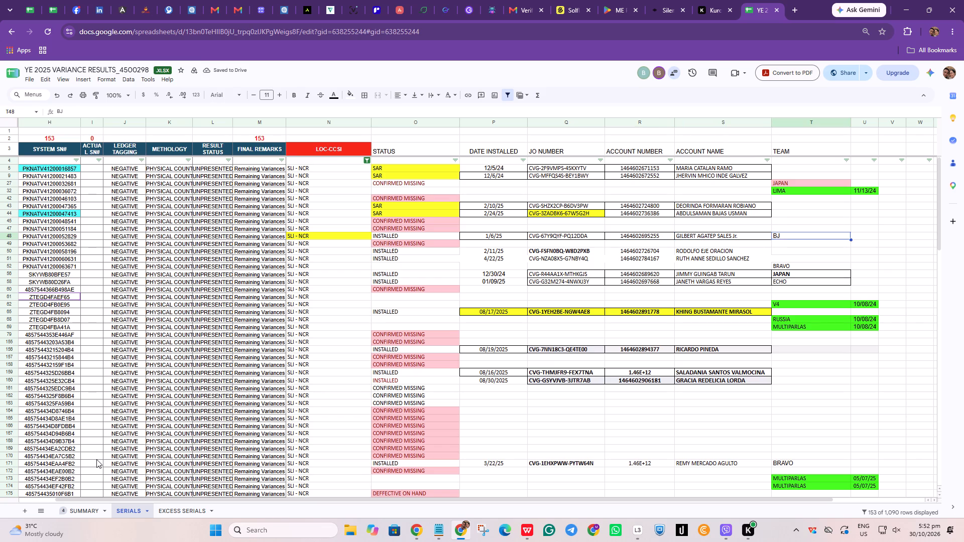
Examine row 48's fields back to result status, and row 49's final remarks, location and status.
key(Left)
key(Left)
key(Left)
key(Left)
key(Left)
key(Left)
key(Left)
key(Left)
key(Down)
key(Right)
key(Right)
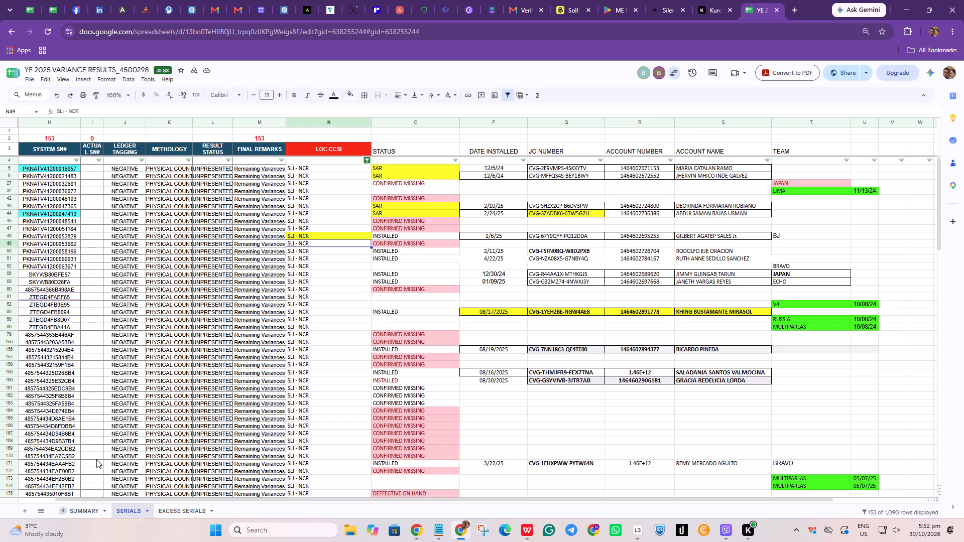
key(Right)
key(Down)
key(Left)
key(Left)
key(Left)
key(Left)
key(Left)
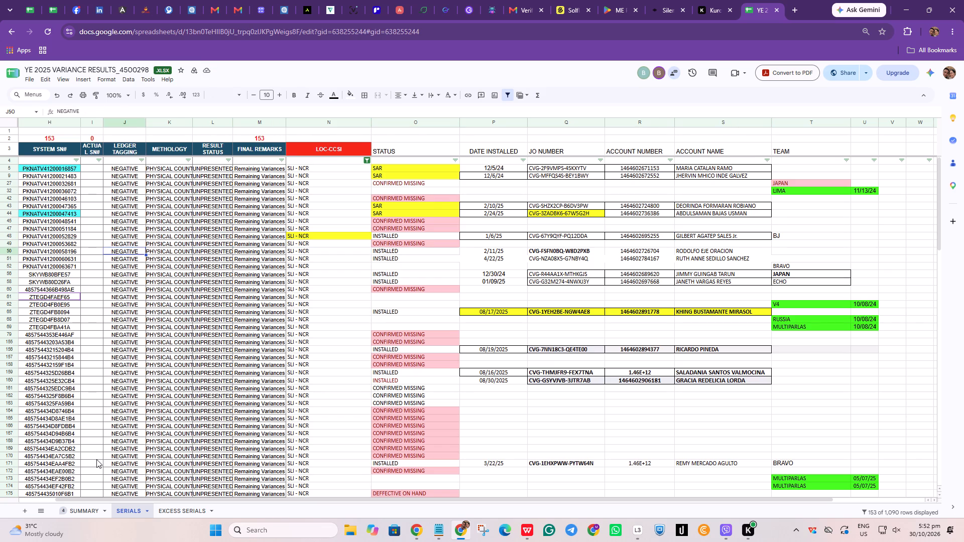
key(Right)
key(Right)
key(Left)
key(Left)
key(Left)
key(Left)
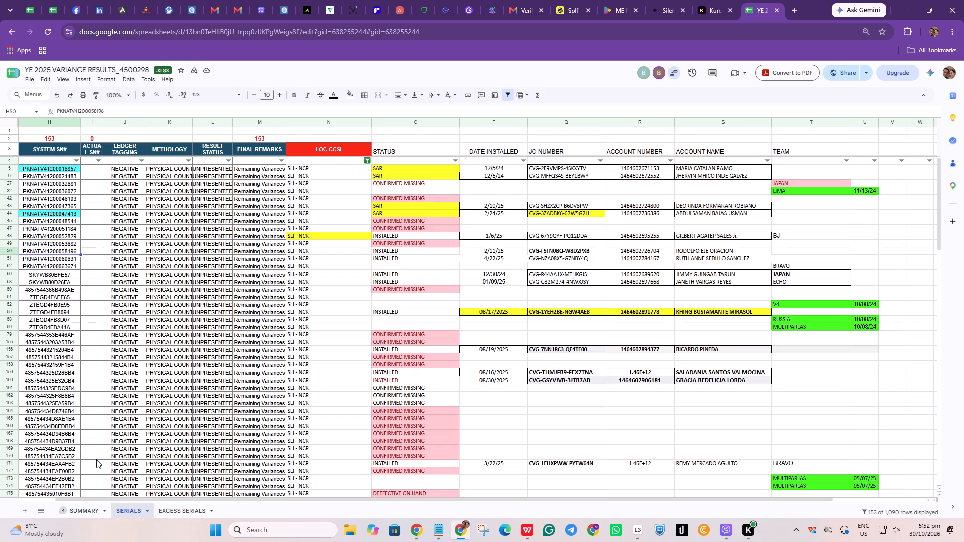
key(ctrl+c)
key(alt+Tab)
key(ctrl+f)
key(ctrl+v)
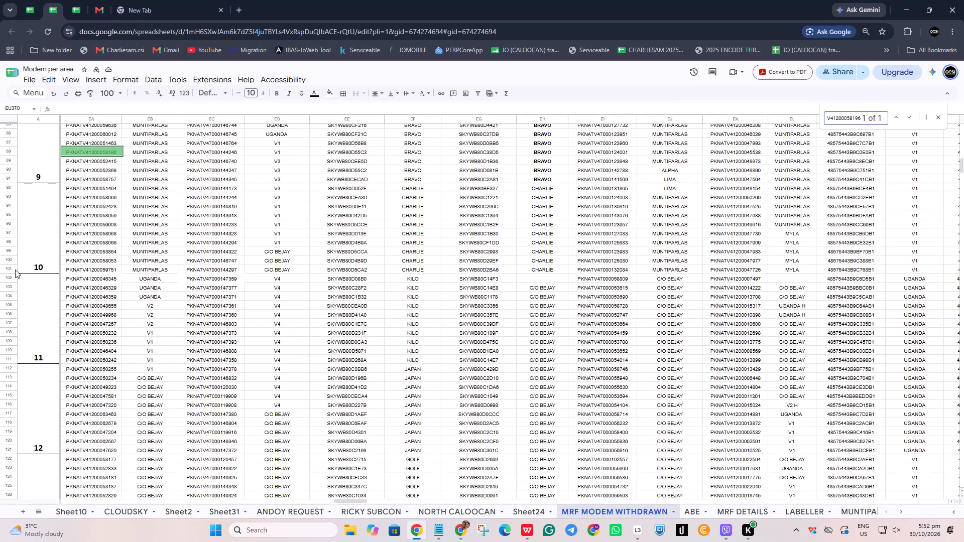
Back in the variance results, examine row 50's fields from serial number through date installed to team.
key(alt+Tab)
key(Tab)
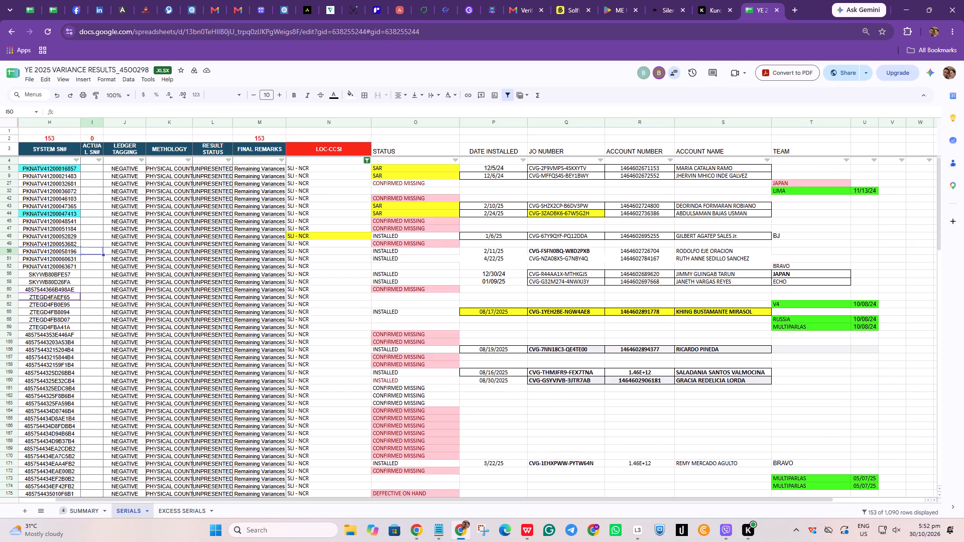
key(Tab)
key(Tab)
key(Tab)
key(Tab)
key(Tab)
key(Tab)
key(Tab)
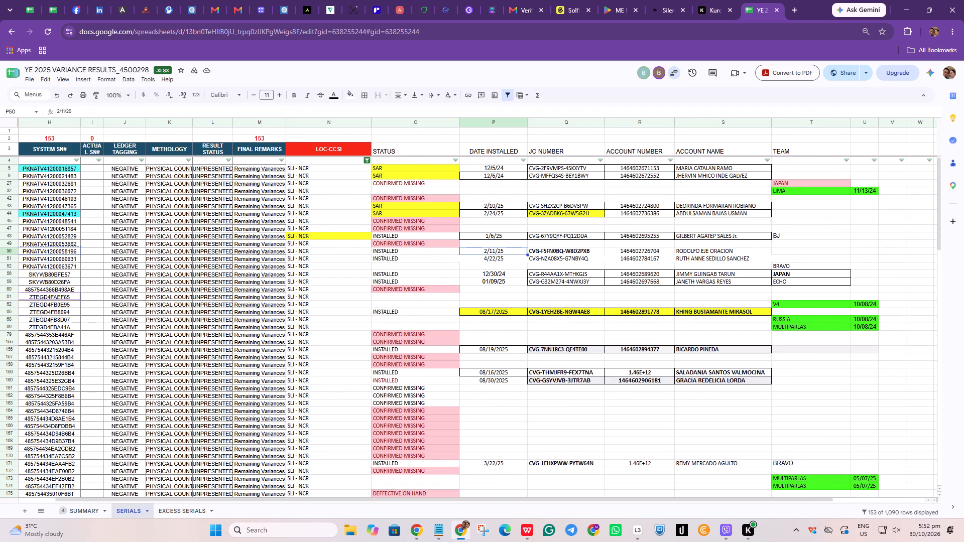
key(alt+Tab)
key(alt+Tab)
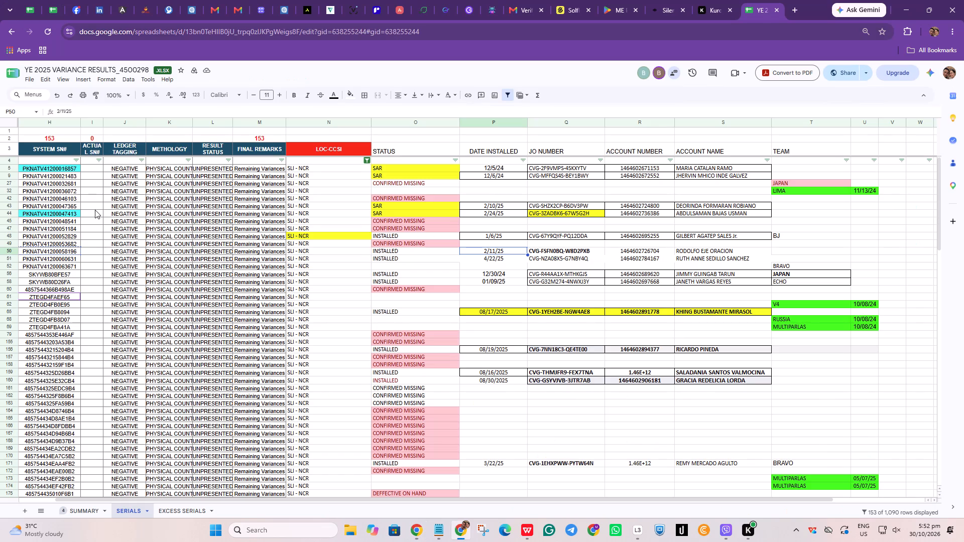
key(Tab)
key(Tab)
key(Tab)
key(Tab)
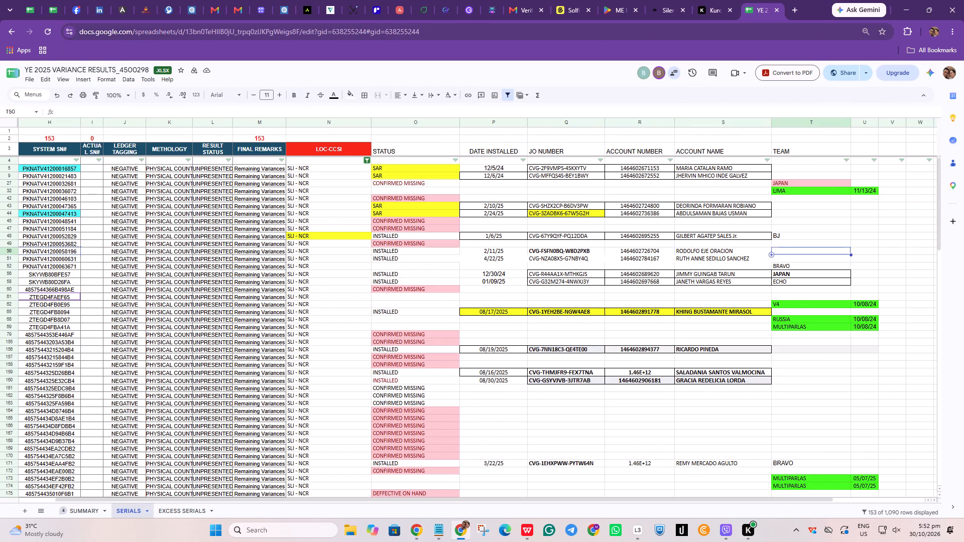
Examine the withdrawal column holding the matched serial in Modem per area, including its header and team entries.
key(alt+Tab)
scroll(99, 282, up, 3)
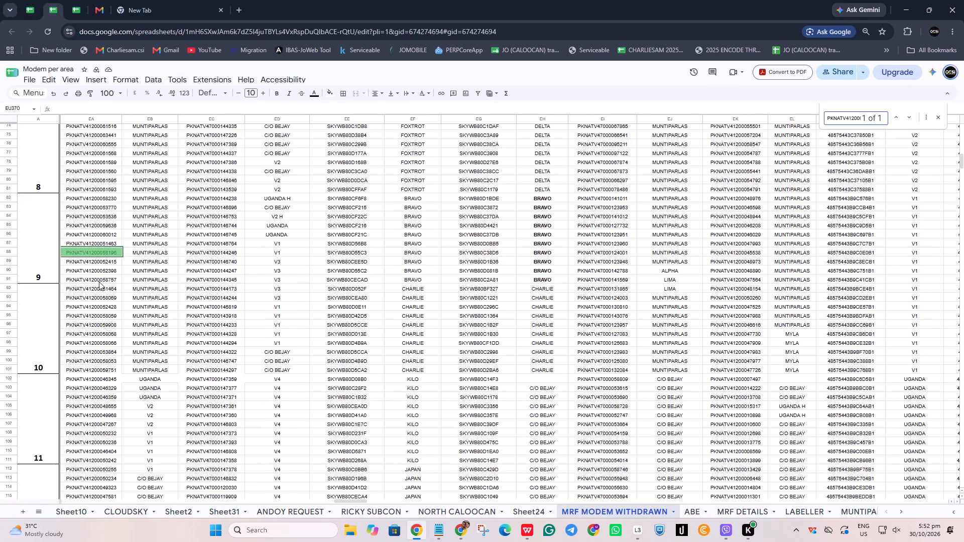
scroll(100, 283, up, 18)
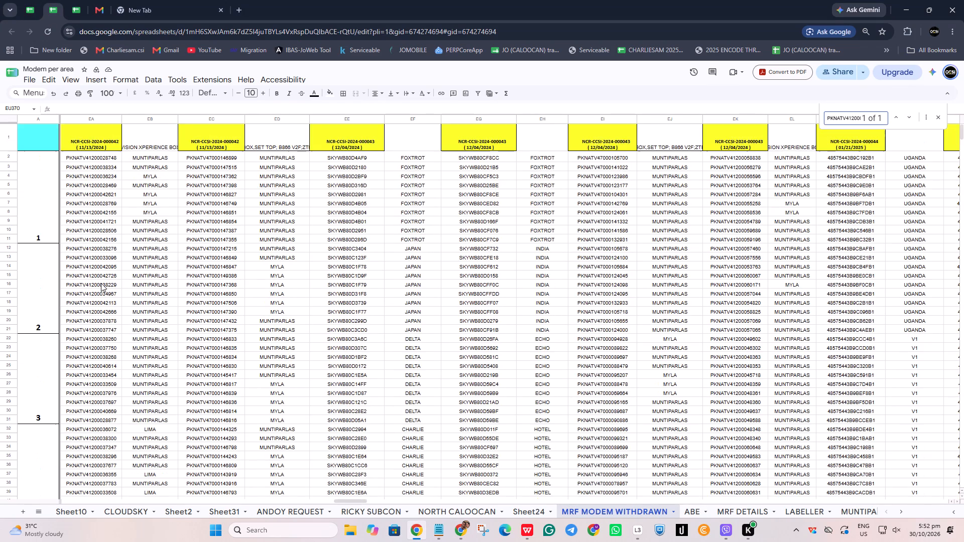
scroll(102, 285, down, 8)
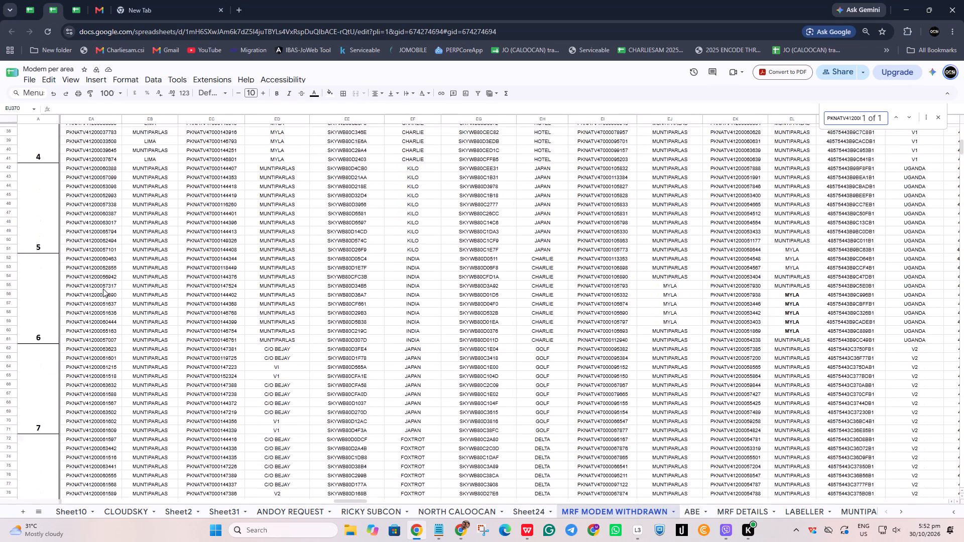
scroll(103, 289, down, 5)
Copy row 50's account number from the variance results and search for it in the CCSI INVENTORY FILE's MATERIAL USAGES sheet.
key(alt+Tab)
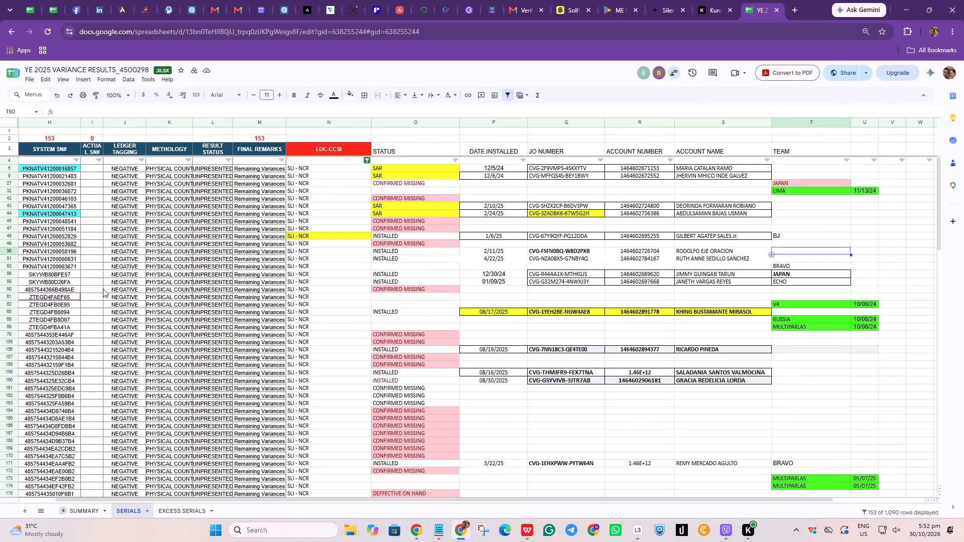
key(Tab)
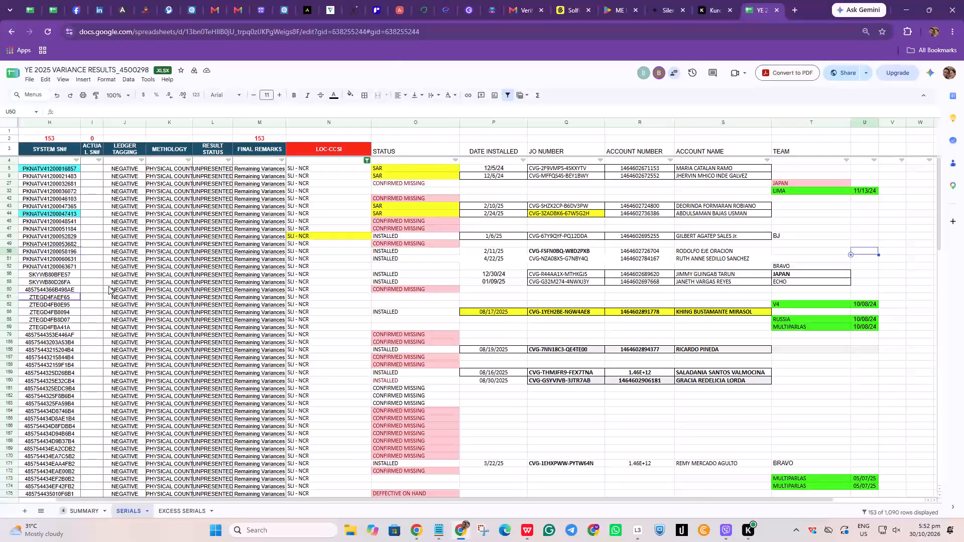
key(Left)
key(Left)
key(Left)
key(Left)
key(Left)
key(Left)
key(Left)
key(Left)
key(Right)
key(Right)
key(Right)
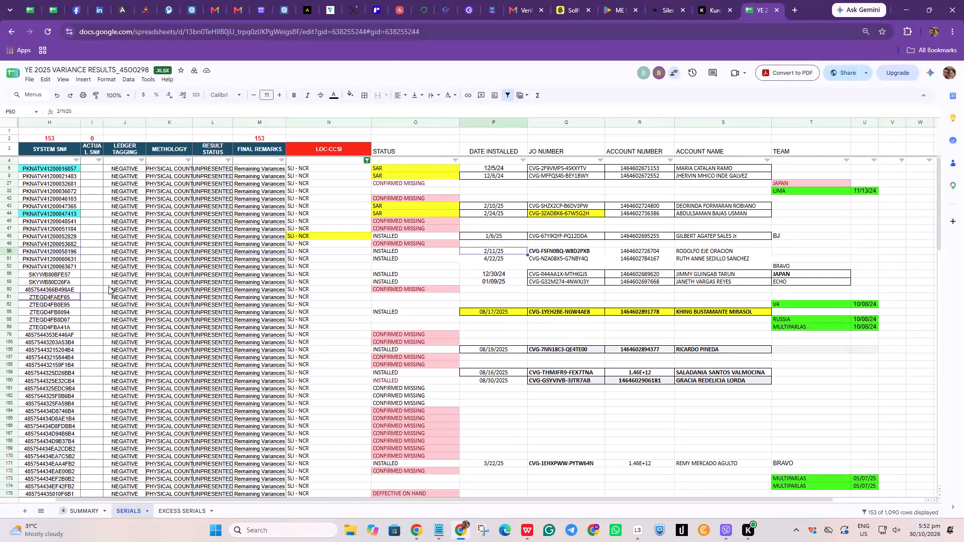
key(Right)
key(Right)
key(ctrl+c)
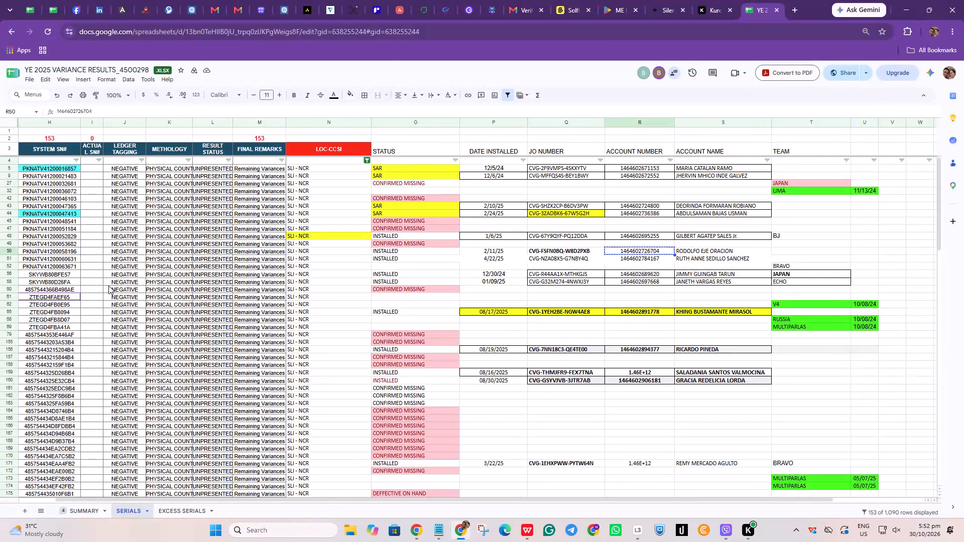
key(alt+Tab)
click(32, 6)
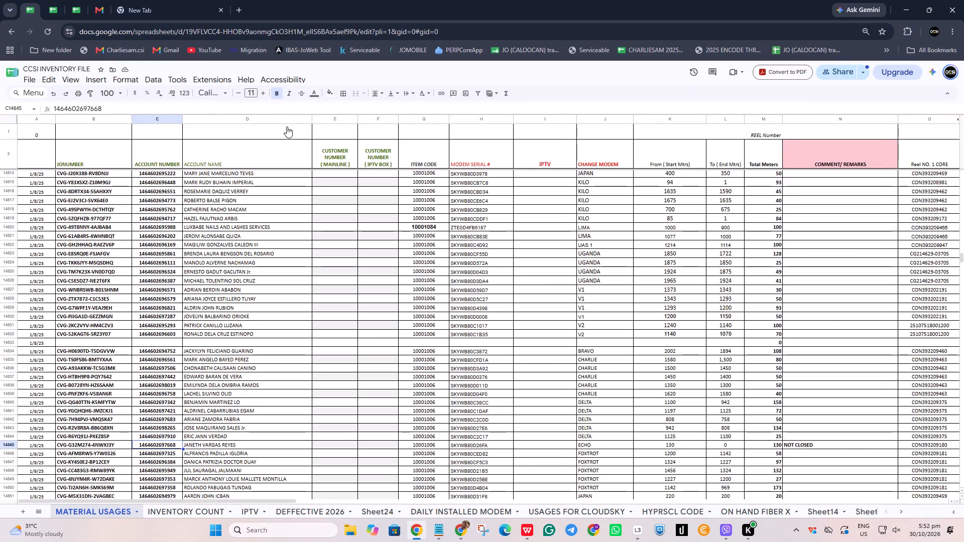
key(ctrl+f)
key(ctrl+v)
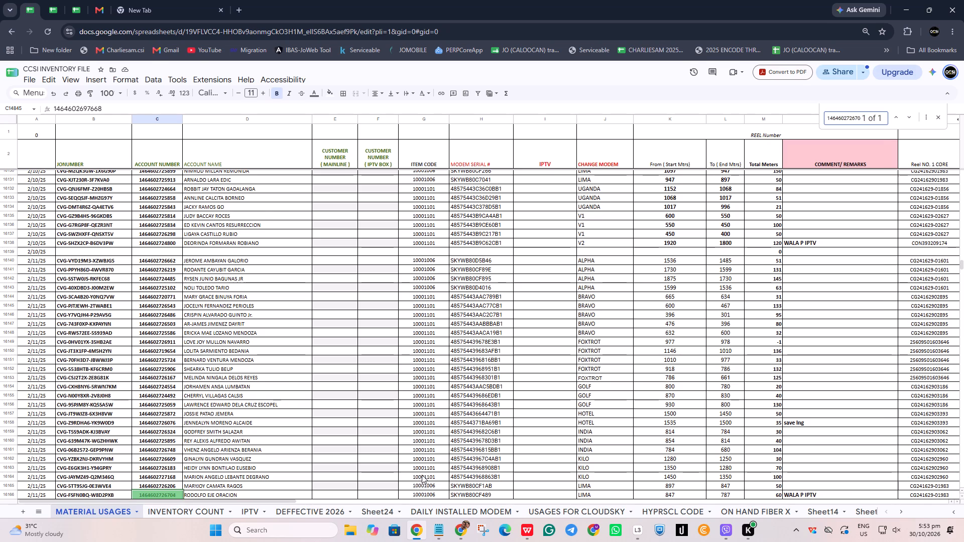
Return to the variance results and examine row 50's fields from team back to serial number.
key(alt+Tab)
key(Tab)
key(Tab)
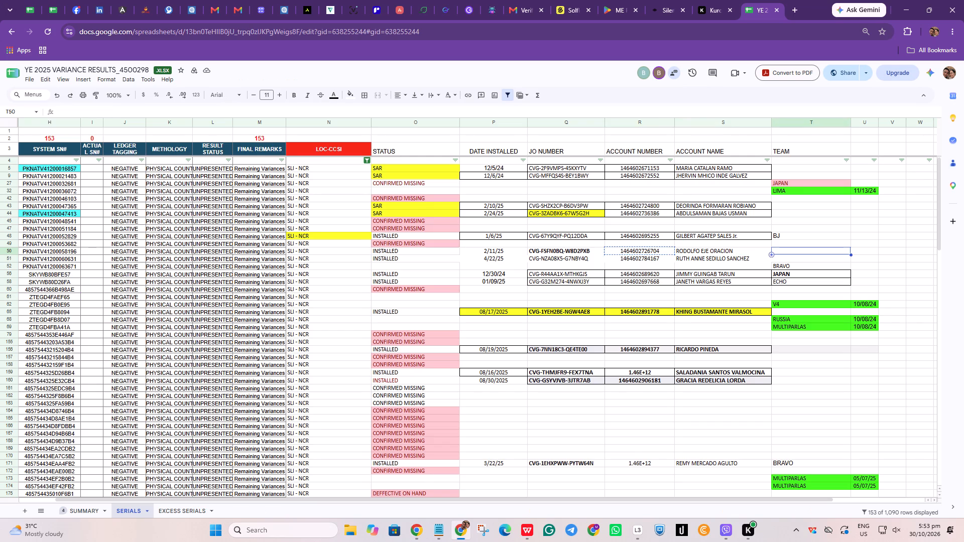
key(Left)
key(Left)
key(Left)
key(Left)
key(Left)
key(Left)
key(Left)
key(Left)
key(Left)
key(Left)
key(Left)
key(Left)
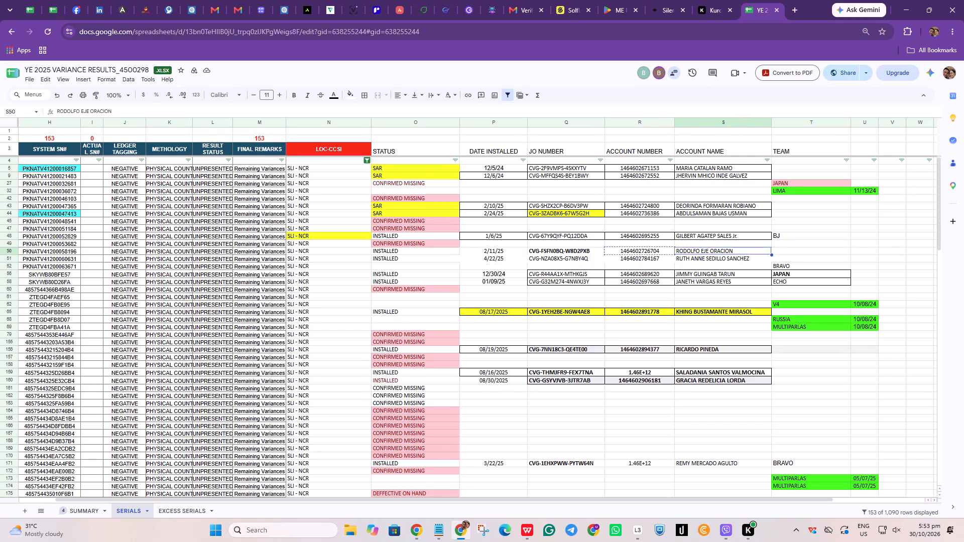
Enter LIMA as the team for row 50.
key(Right)
key(Right)
key(Right)
key(Right)
key(Right)
key(Right)
key(Right)
key(Right)
key(Right)
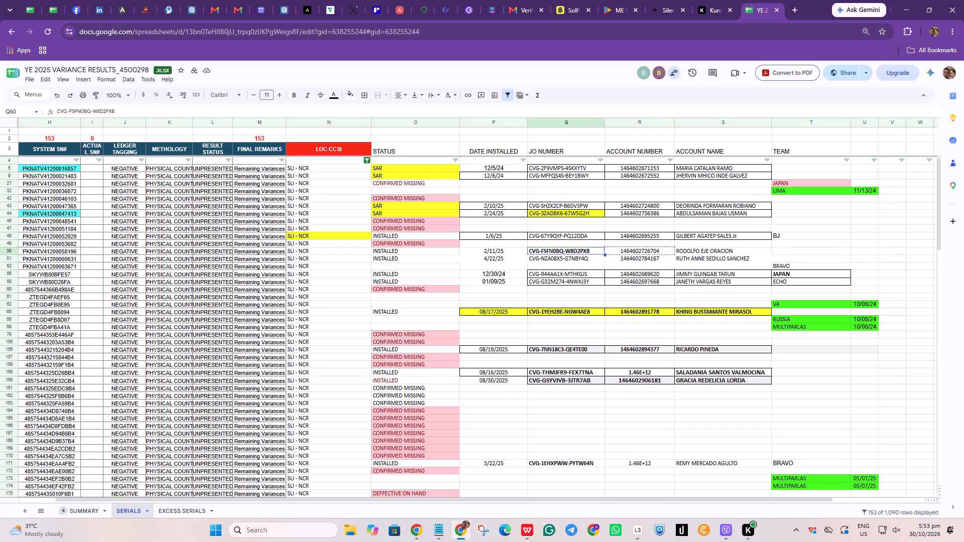
key(Right)
key(Right)
key(Right)
text(LIMA)
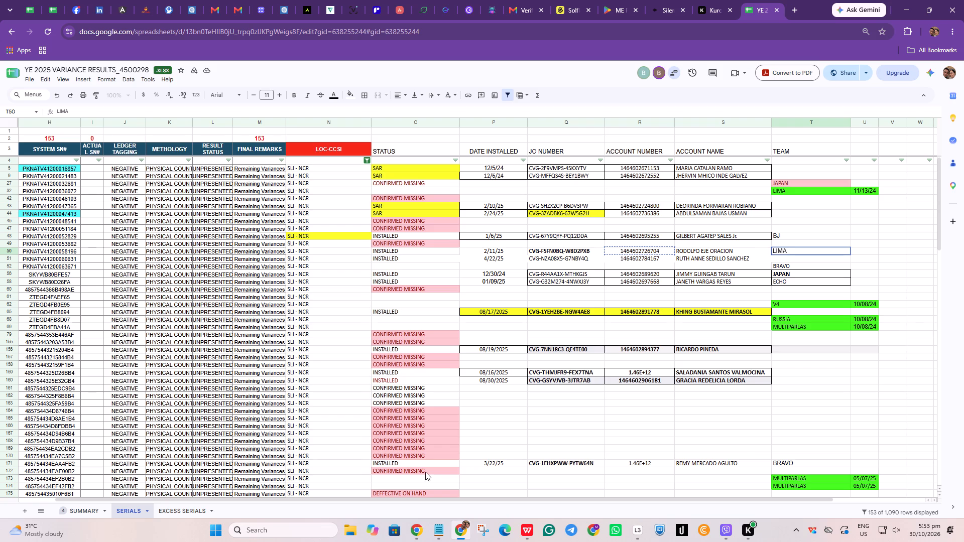
Examine row 50's date installed, job number, account and team fields.
key(Left)
key(Left)
key(Left)
key(Left)
key(Left)
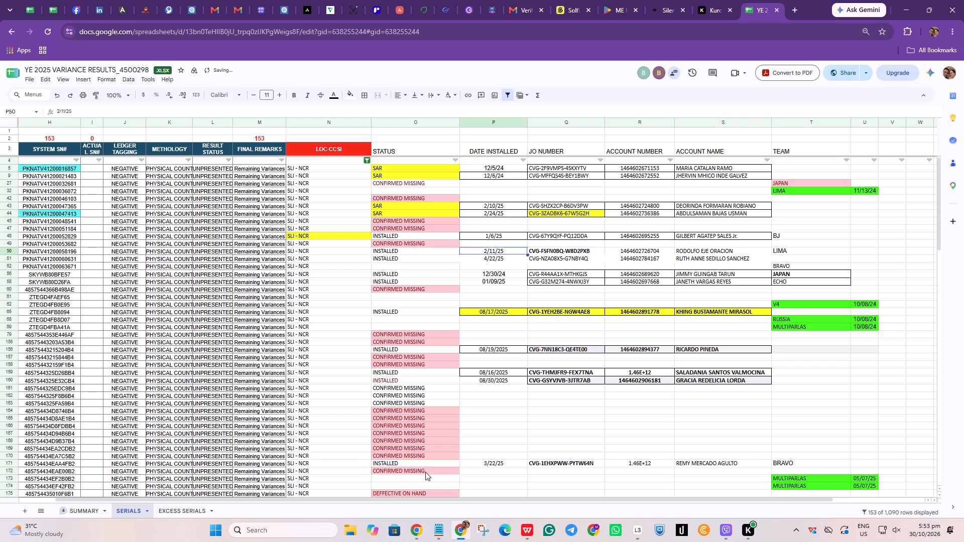
key(Right)
key(Right)
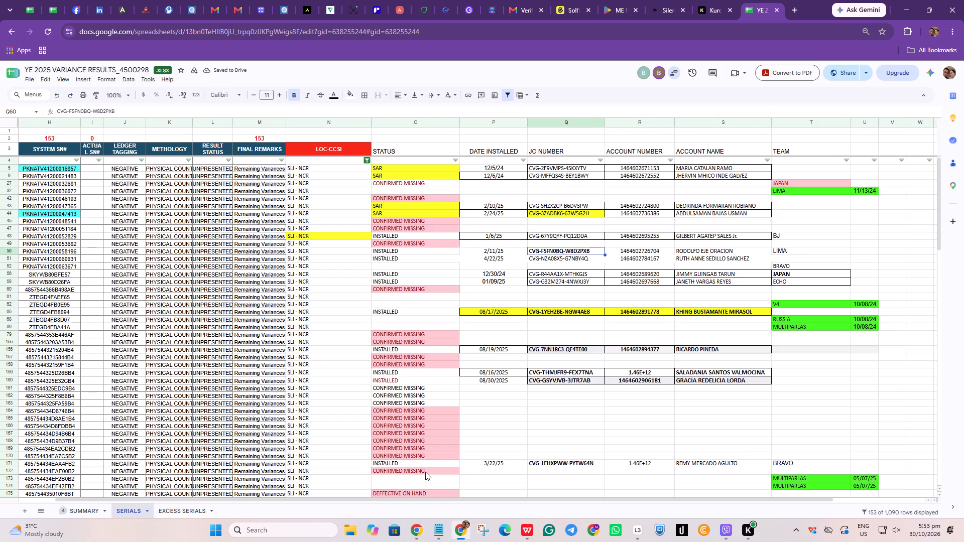
key(Right)
key(Right)
key(Right)
key(Left)
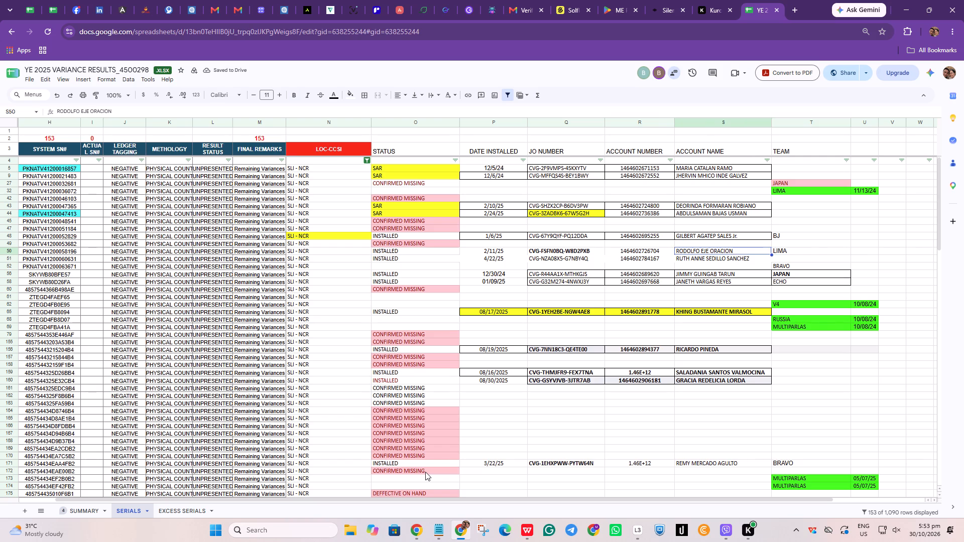
Examine row 50's fields from account name back past ledger tagging, and again up to location.
key(Left)
key(Left)
key(Left)
key(Left)
key(Left)
key(Left)
key(Left)
key(Left)
key(Left)
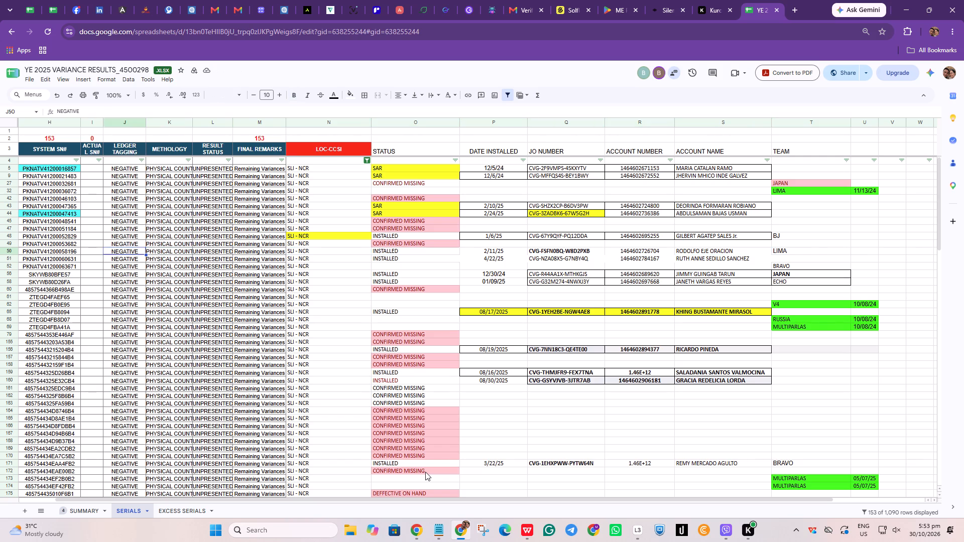
key(Left)
key(Right)
key(Right)
key(Right)
key(Right)
key(Right)
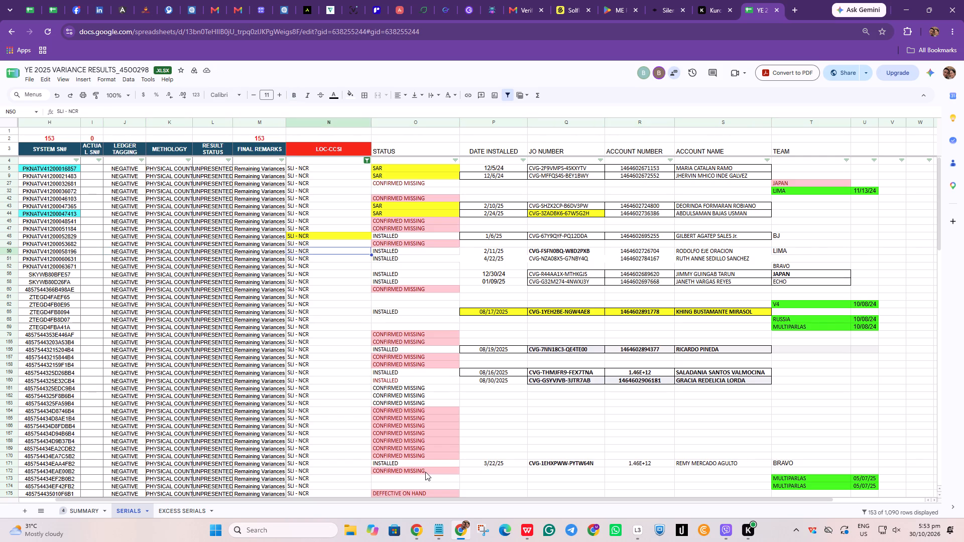
Copy row 51's system serial number and search the CCSI inventory file's material usages for it.
key(Down)
key(Right)
key(Left)
key(Left)
key(Left)
key(Left)
key(Left)
key(Left)
key(Left)
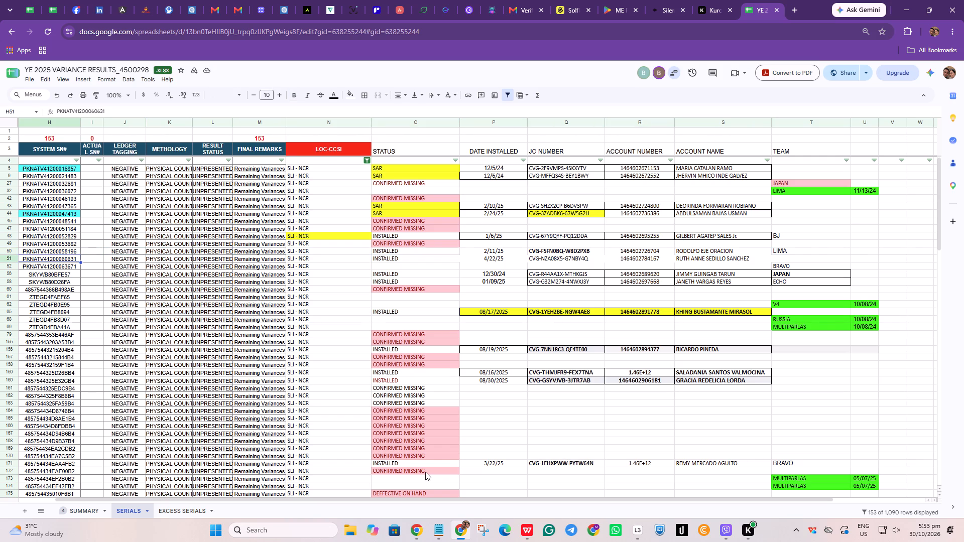
key(ctrl+c)
key(alt+Tab)
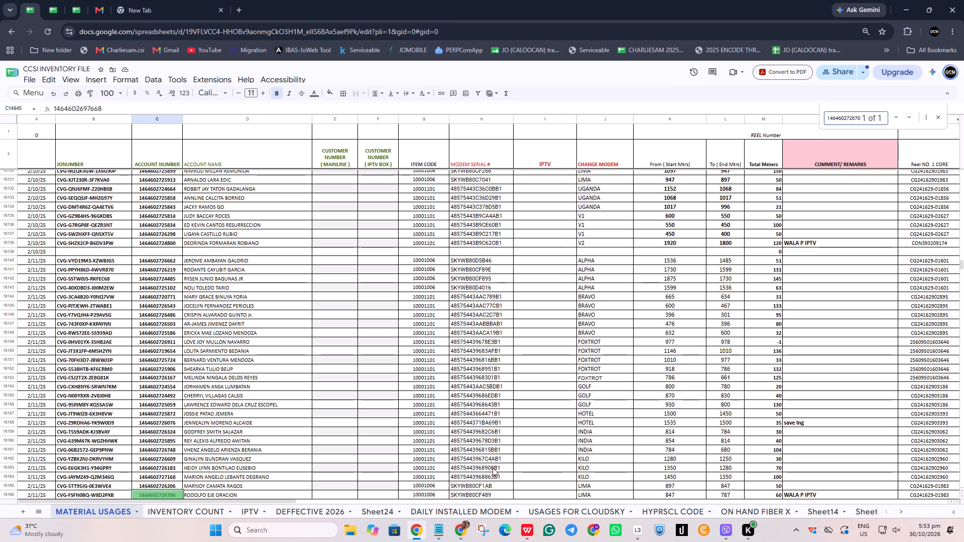
key(ctrl+f)
key(ctrl+v)
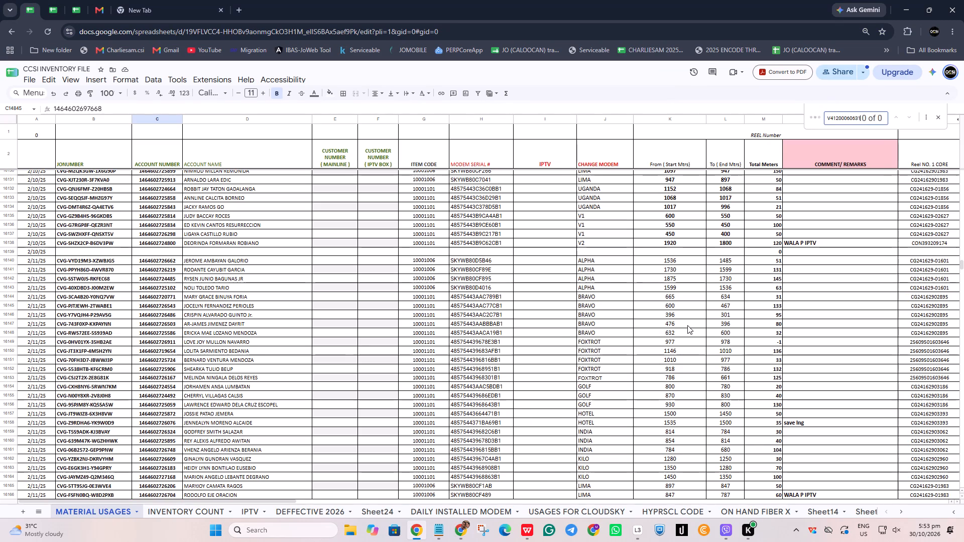
Return to the variance results and examine row 51's fields between the serial number and status.
key(alt+Tab)
key(Right)
key(Right)
key(Right)
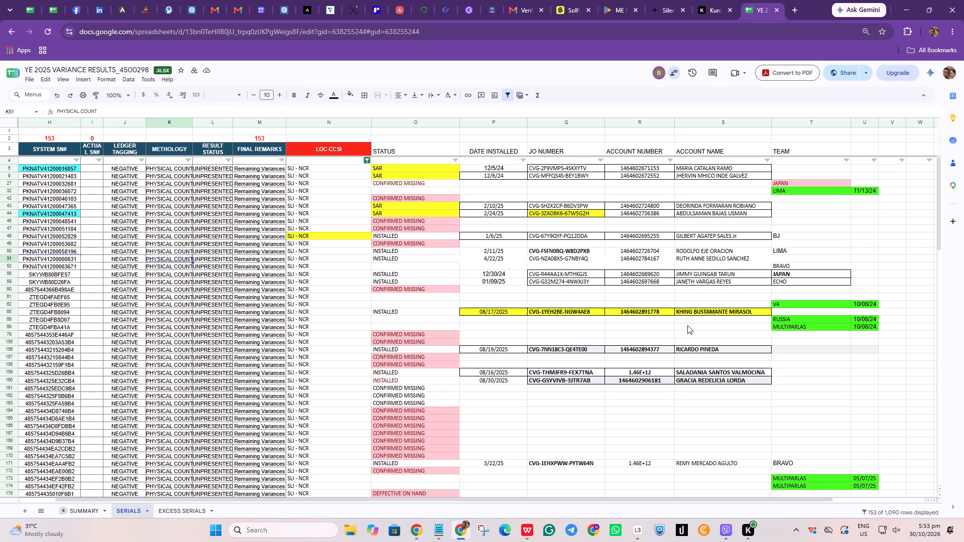
key(Right)
key(Right)
key(Right)
key(Right)
key(Left)
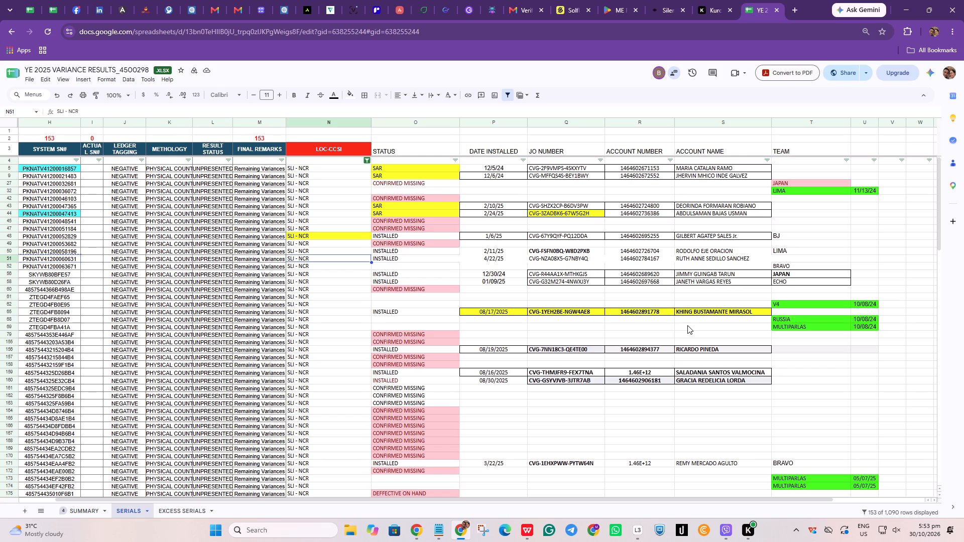
key(Left)
key(Left)
key(Left)
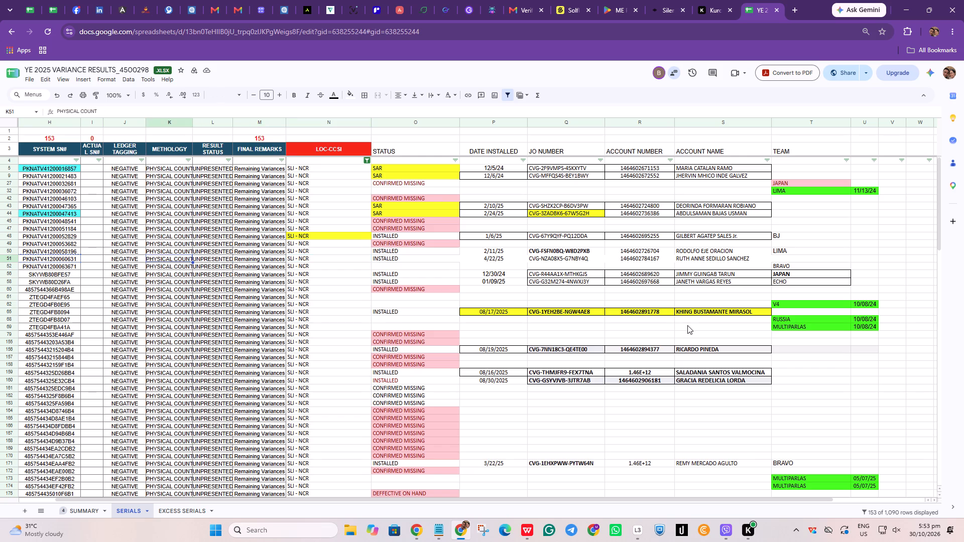
key(Left)
key(Left)
key(Left)
key(Right)
key(Right)
key(Right)
key(Right)
key(Right)
key(Right)
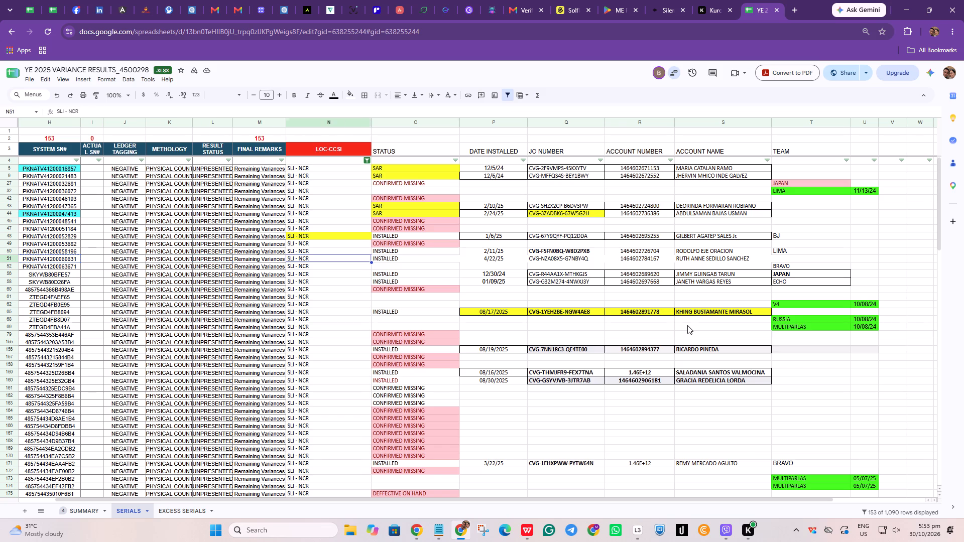
key(Right)
key(Left)
key(Left)
key(Left)
key(Left)
key(Left)
key(Left)
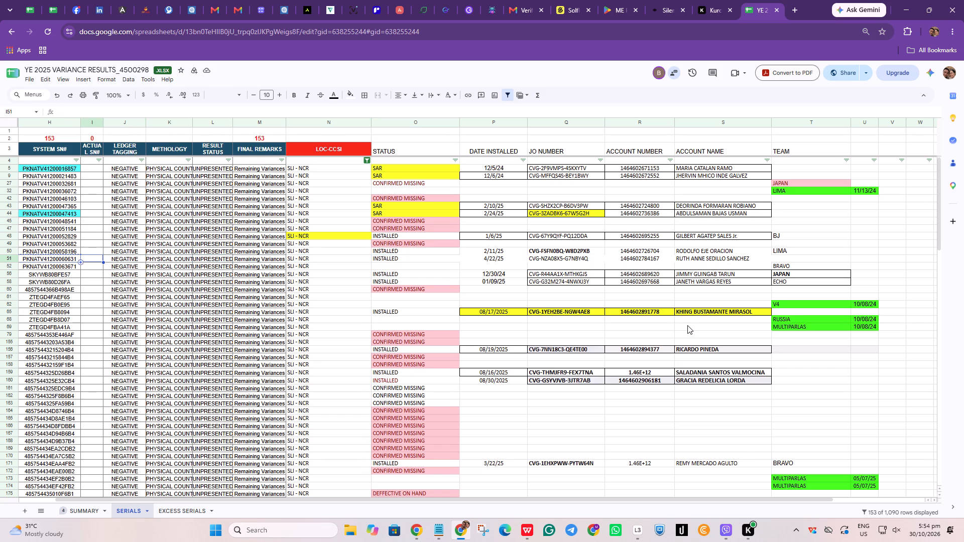
Copy row 51's system serial number again and repeat the search in the inventory's material usages.
key(Left)
key(ctrl+c)
key(Tab)
key(Tab)
key(Tab)
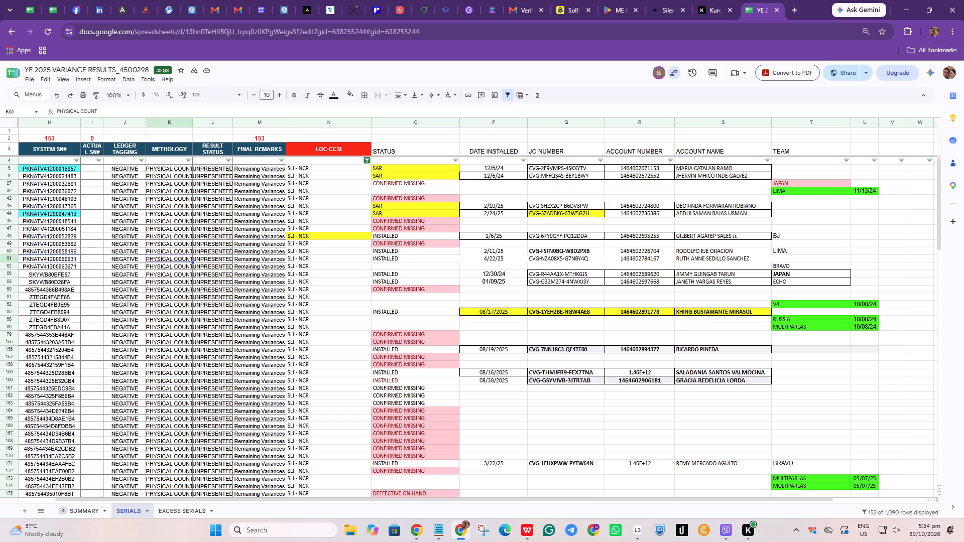
key(Tab)
key(Tab)
key(Tab)
key(Tab)
key(alt+Tab)
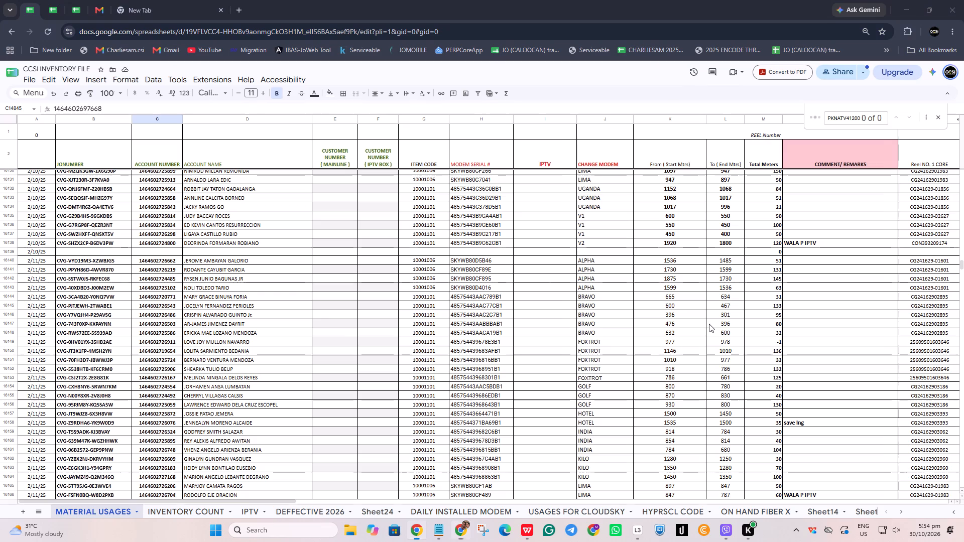
key(alt+Tab)
key(Tab)
key(Tab)
key(Tab)
key(Tab)
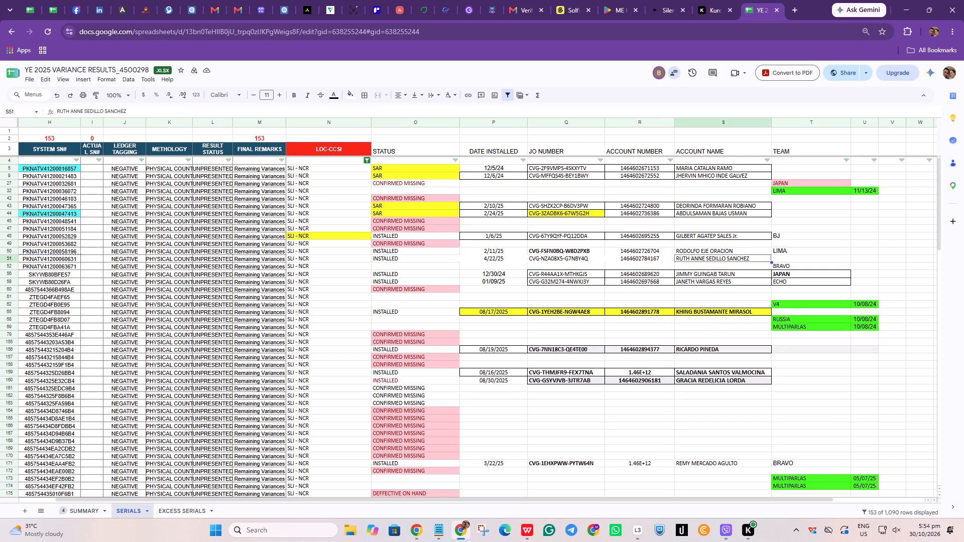
key(Tab)
key(alt+Tab)
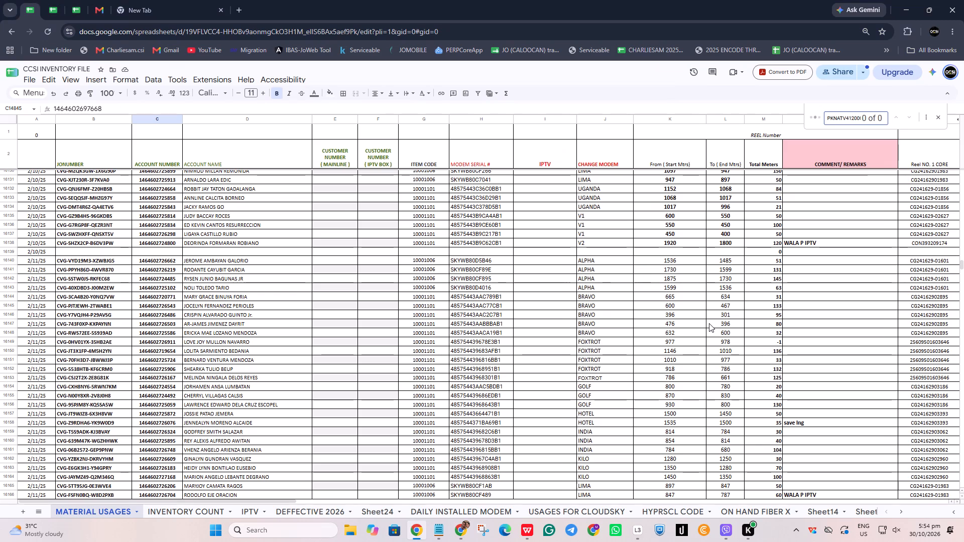
key(ctrl+f)
key(ctrl+v)
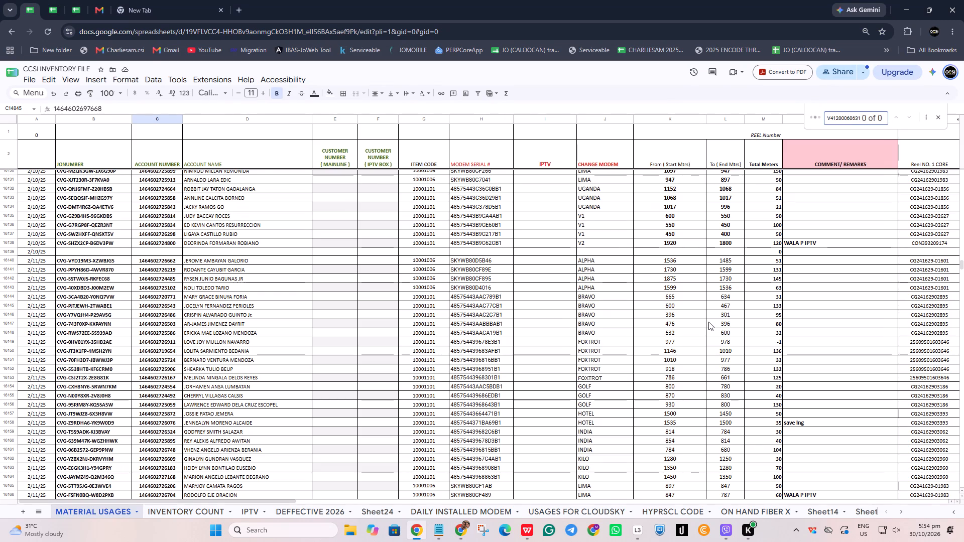
Search the inventory's material usages for row 51's account number and examine the matching record across to its change modem field.
key(alt+Tab)
key(Left)
key(Left)
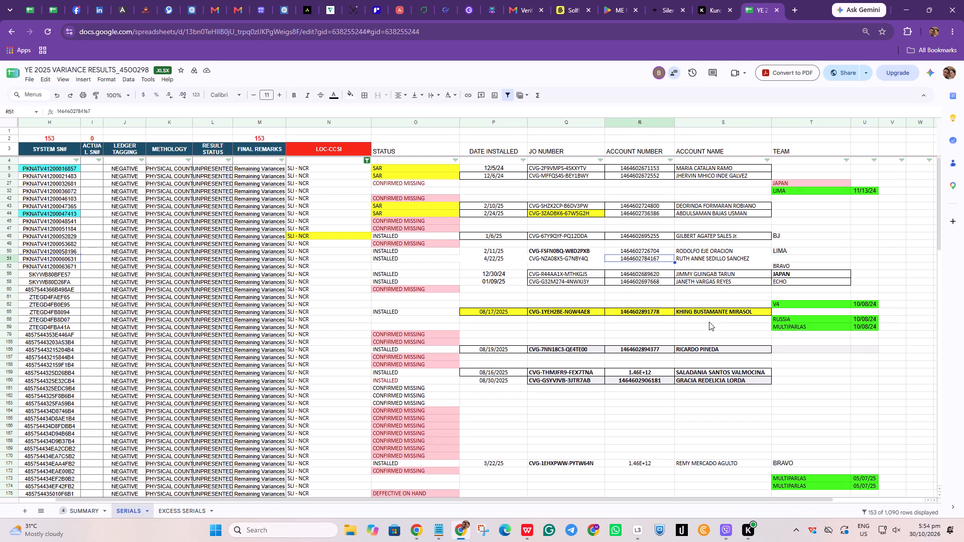
key(ctrl+c)
key(alt+Tab)
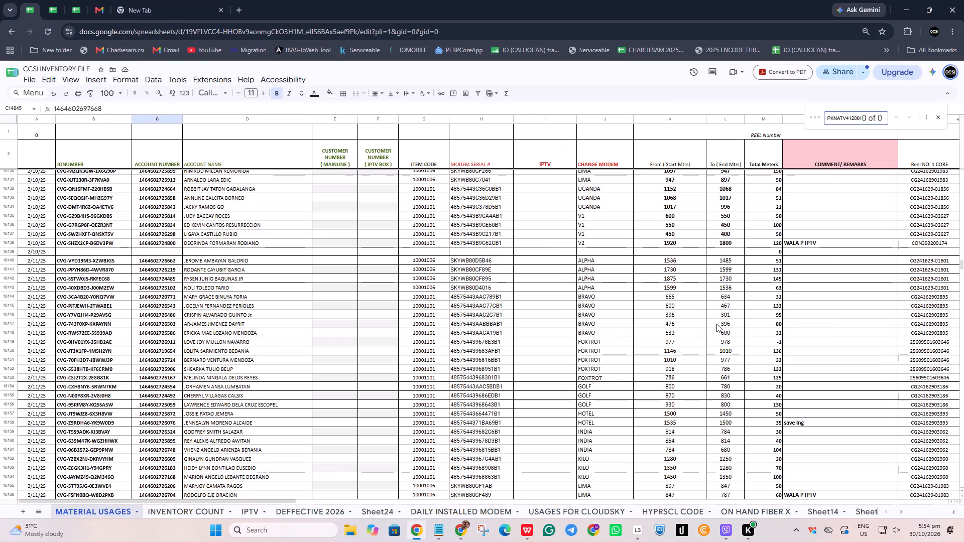
key(ctrl+f)
key(ctrl+v)
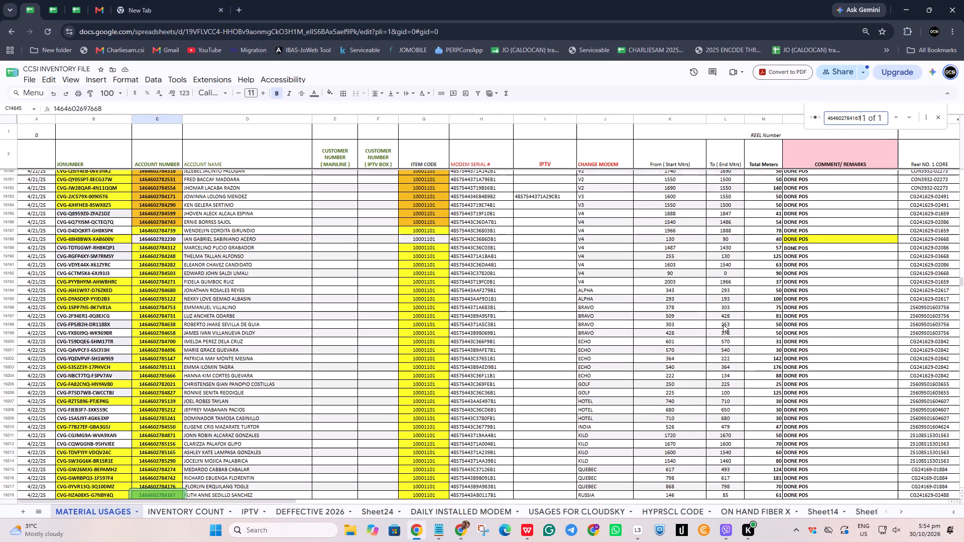
scroll(295, 450, down, 3)
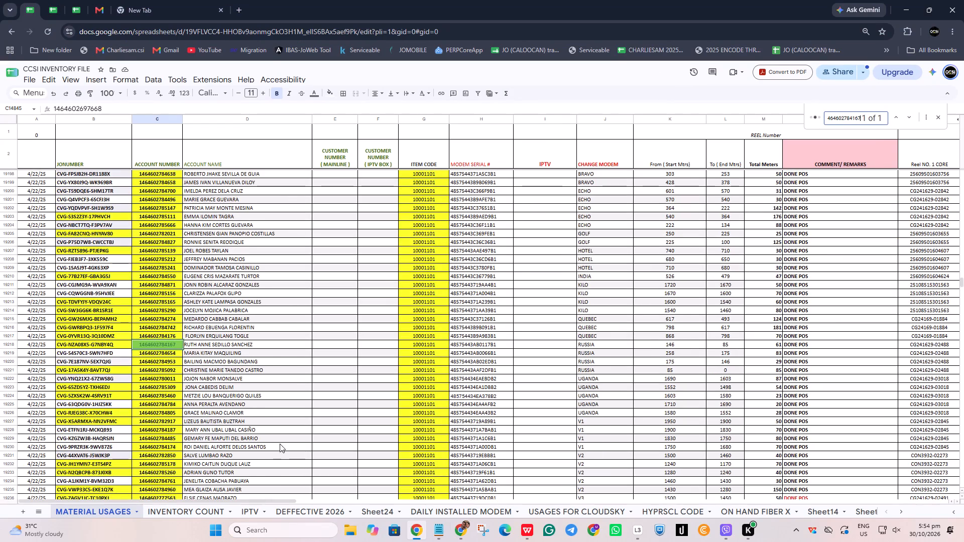
click(169, 347)
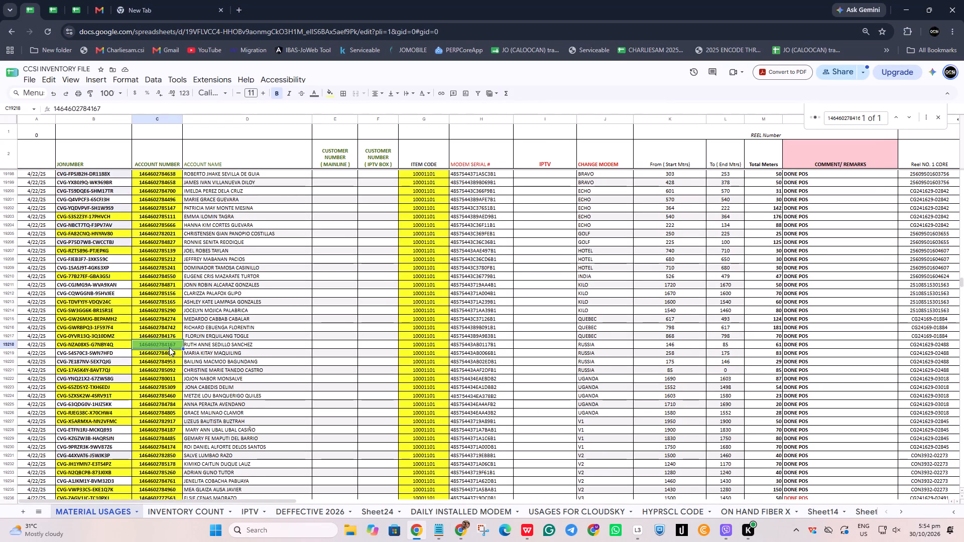
key(Tab)
key(Tab)
key(Tab)
key(Tab)
key(Tab)
key(Tab)
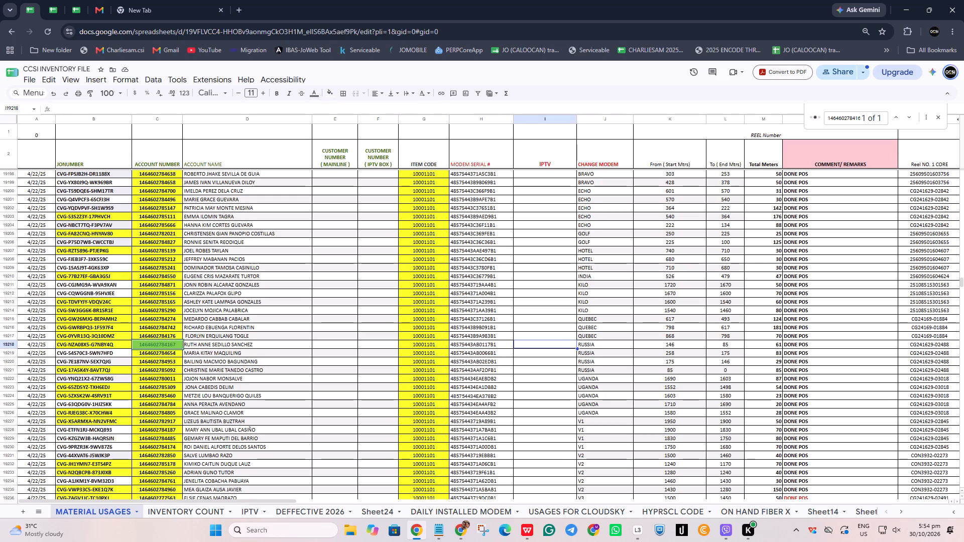
key(Tab)
Enter RUSSIA as the team for row 51 of the variance results.
key(alt+Tab)
key(Tab)
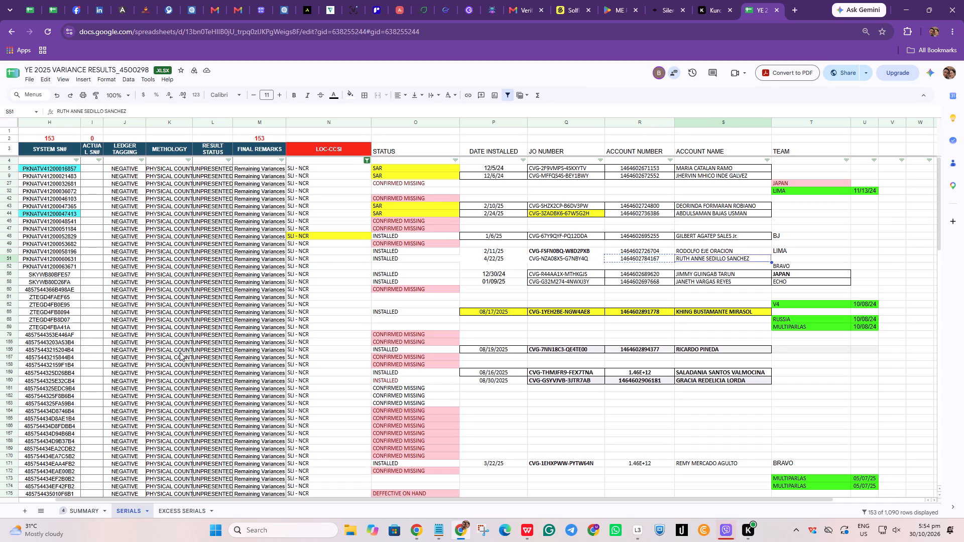
key(Tab)
key(r)
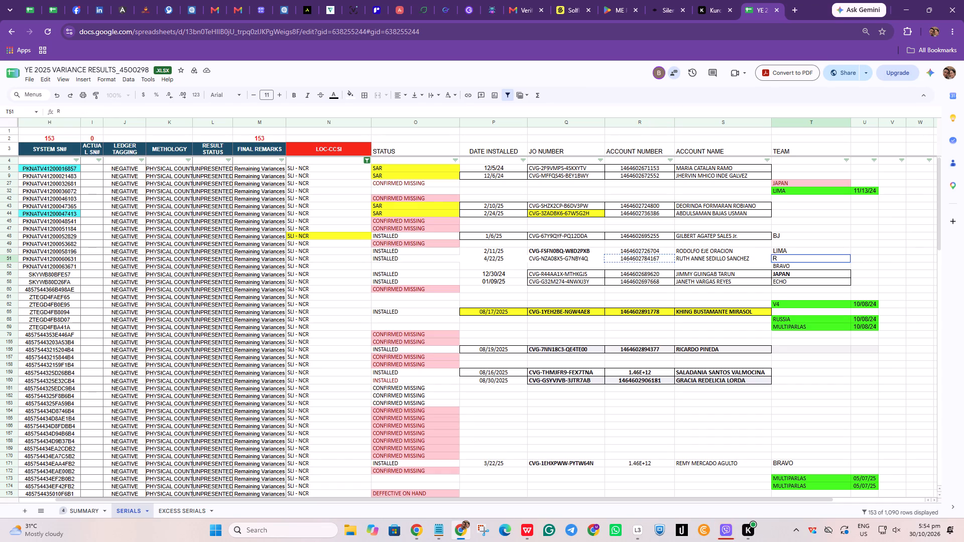
text(USSIA)
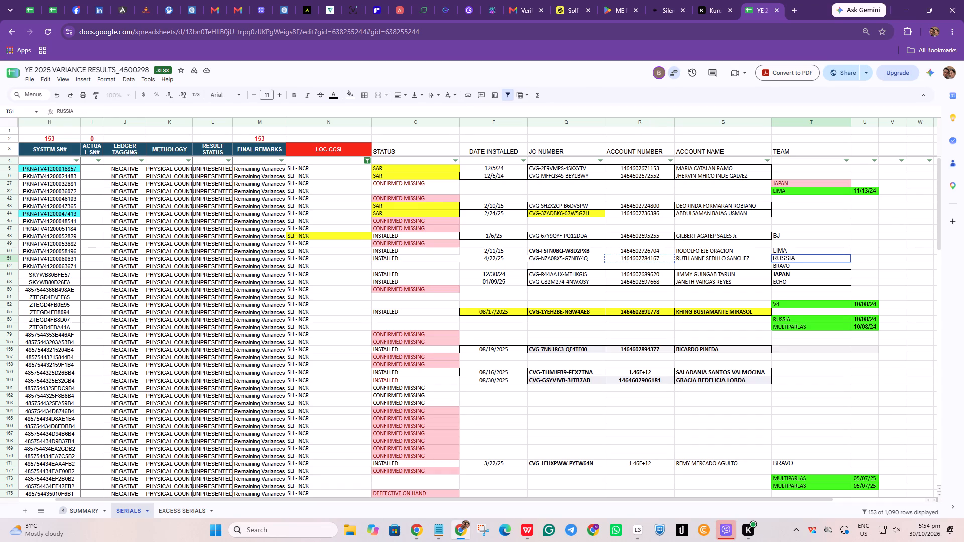
key(Down)
key(Down)
key(Up)
key(Up)
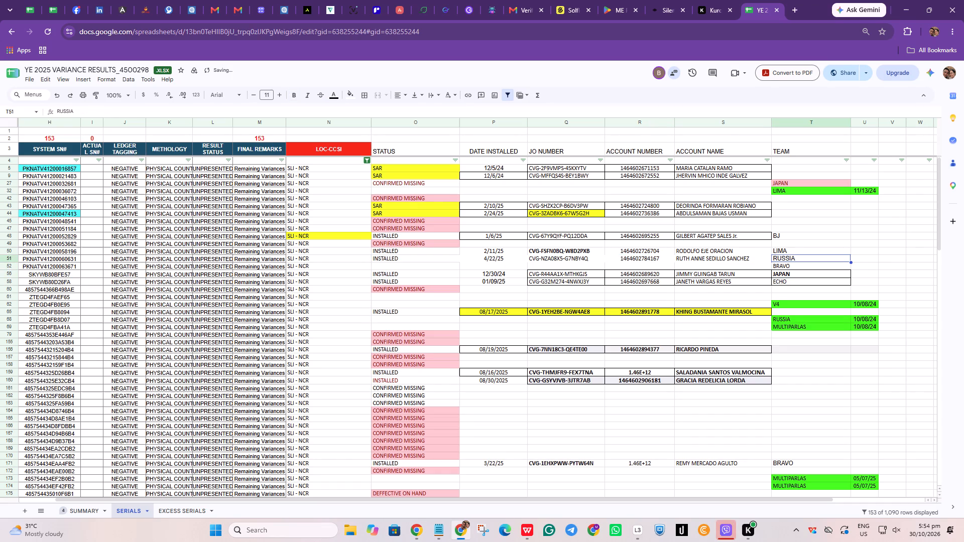
Go to installed row 65 and examine its fields from account number back to actual serial number.
key(Left)
key(Down)
key(Left)
key(Left)
key(Down)
key(Down)
key(Down)
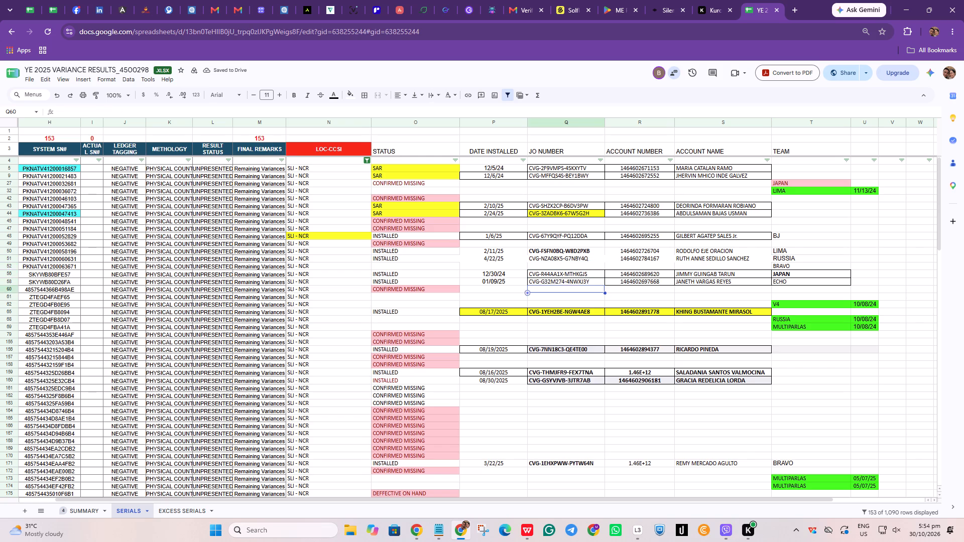
key(Down)
key(Down)
key(Down)
key(Right)
key(Right)
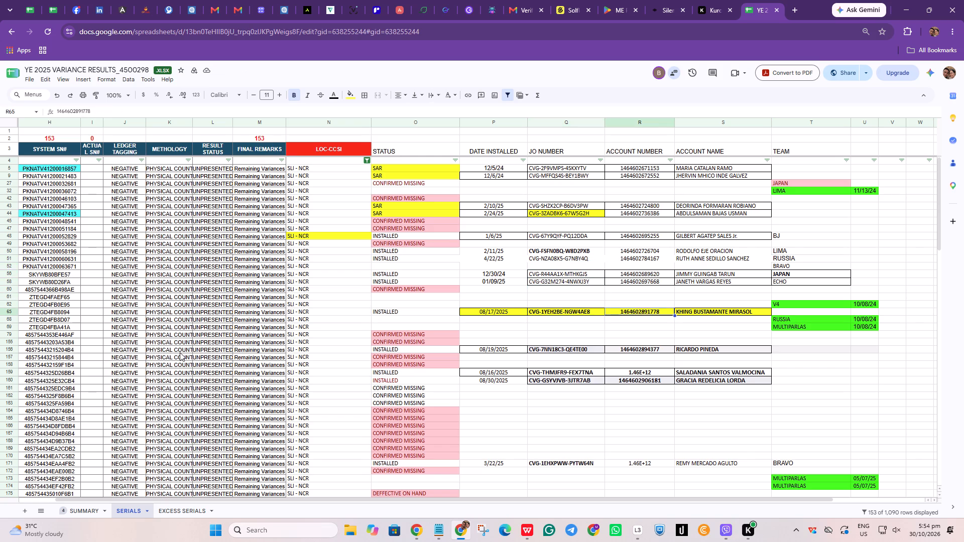
key(Left)
key(Left)
key(Left)
key(Left)
key(Left)
key(Left)
key(Left)
key(Left)
key(Left)
key(Left)
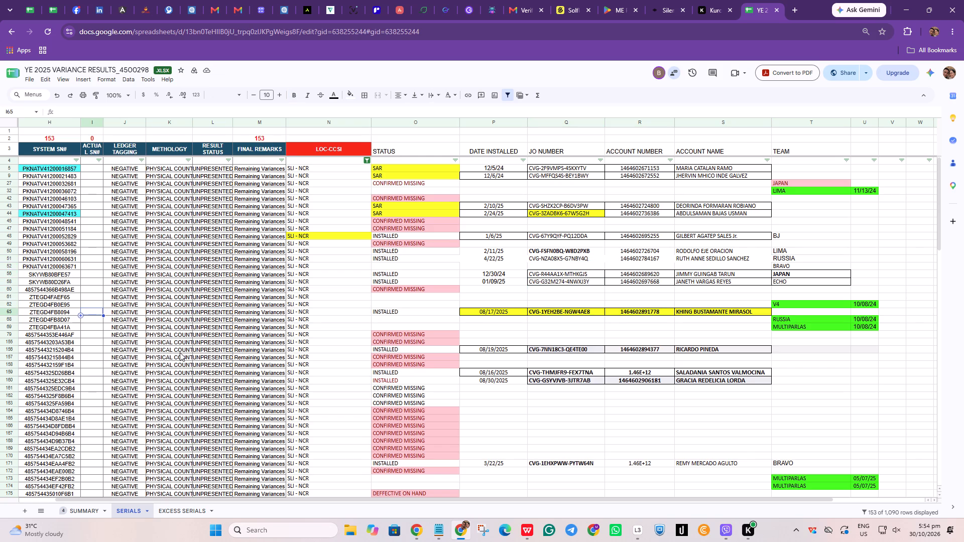
key(Right)
key(Right)
key(Right)
key(Right)
key(Right)
key(Right)
key(Right)
key(Right)
key(Right)
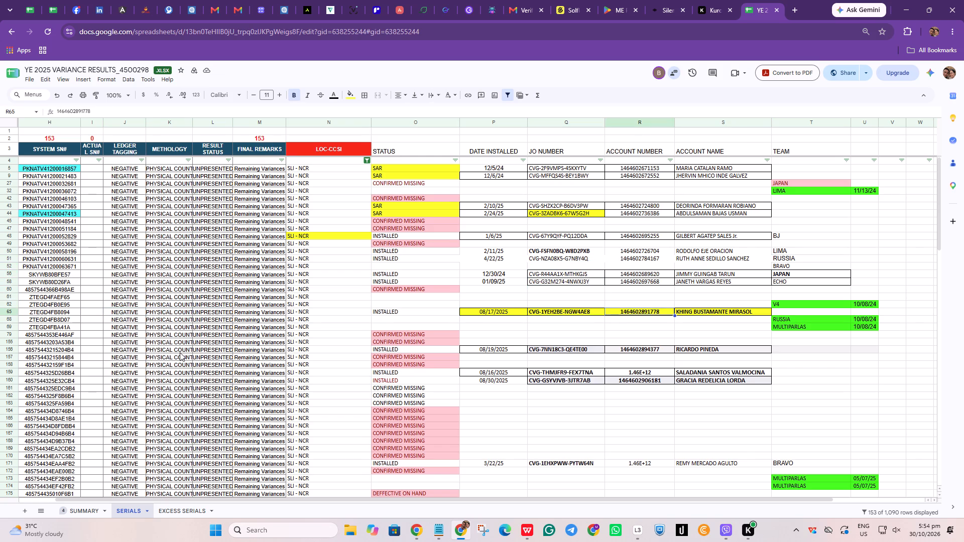
Search the inventory's material usages for row 65's account number.
key(ctrl+c)
key(alt+Tab)
key(ctrl+f)
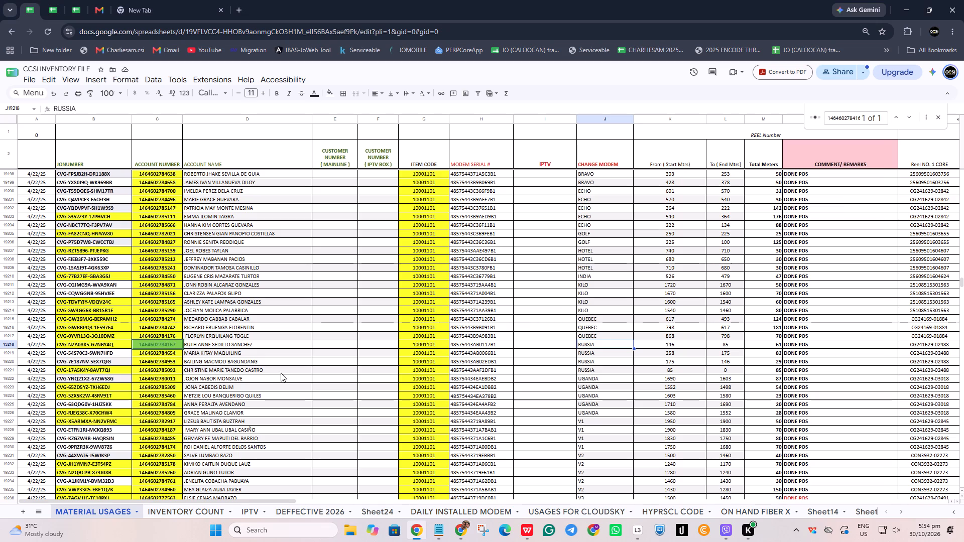
key(ctrl+v)
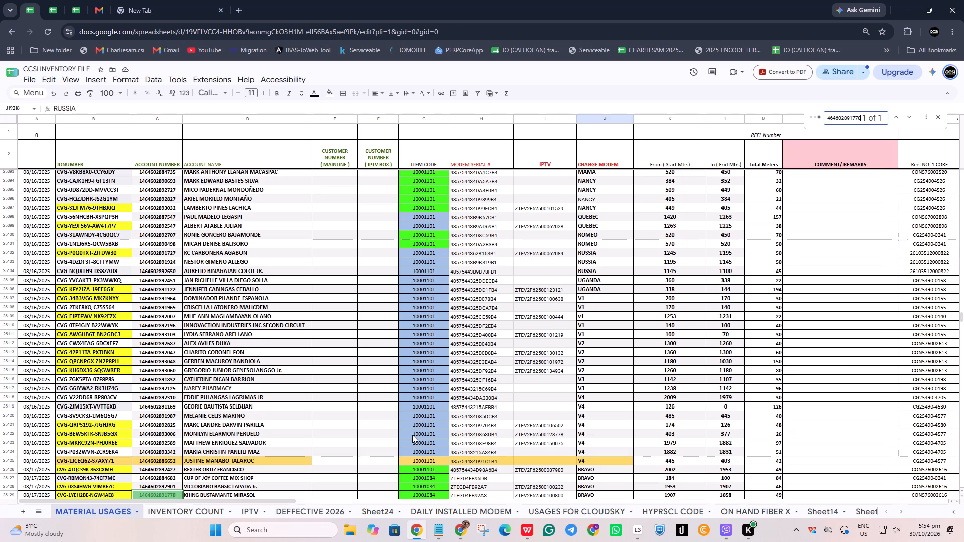
Enter BRAVO as the team for row 65 of the variance results.
key(alt+Tab)
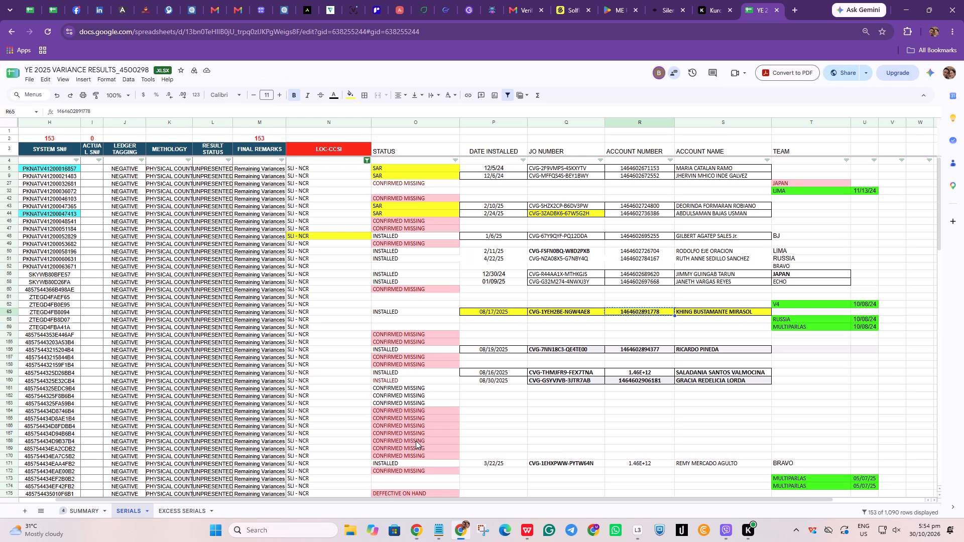
key(Tab)
key(Tab)
key(Tab)
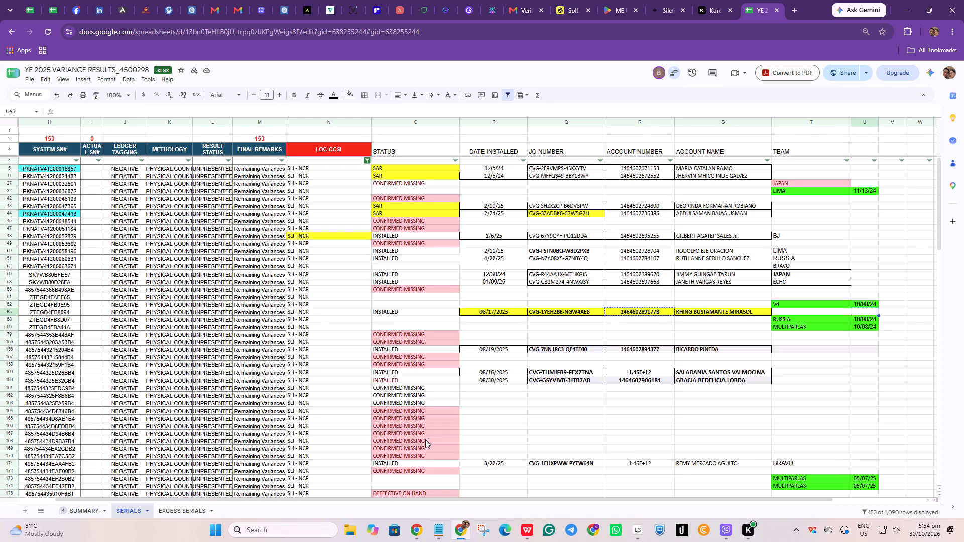
key(Left)
text(BRAVO)
key(Tab)
key(Left)
key(Left)
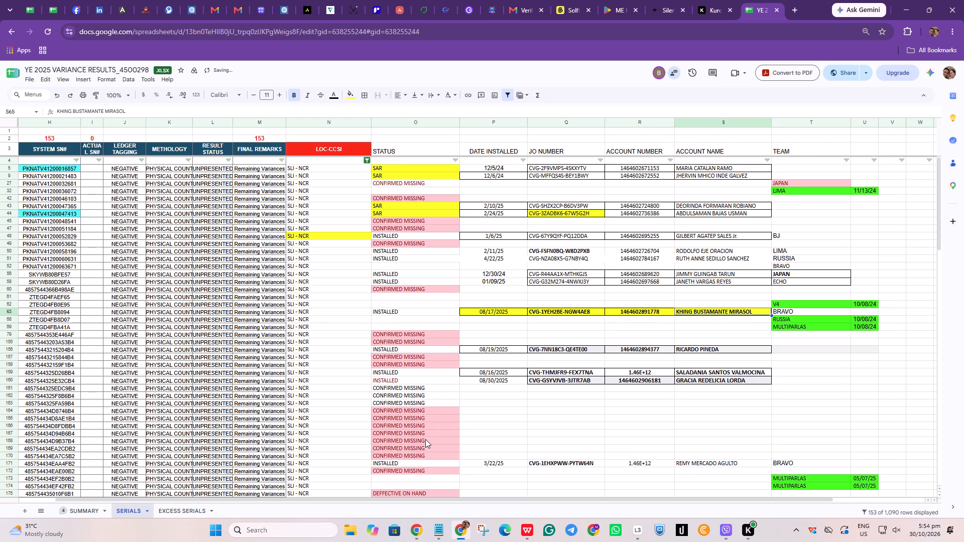
Search the inventory's material usages for the account number of installed row 156 in the variance results.
key(Right)
key(Down)
key(Down)
key(Down)
key(Down)
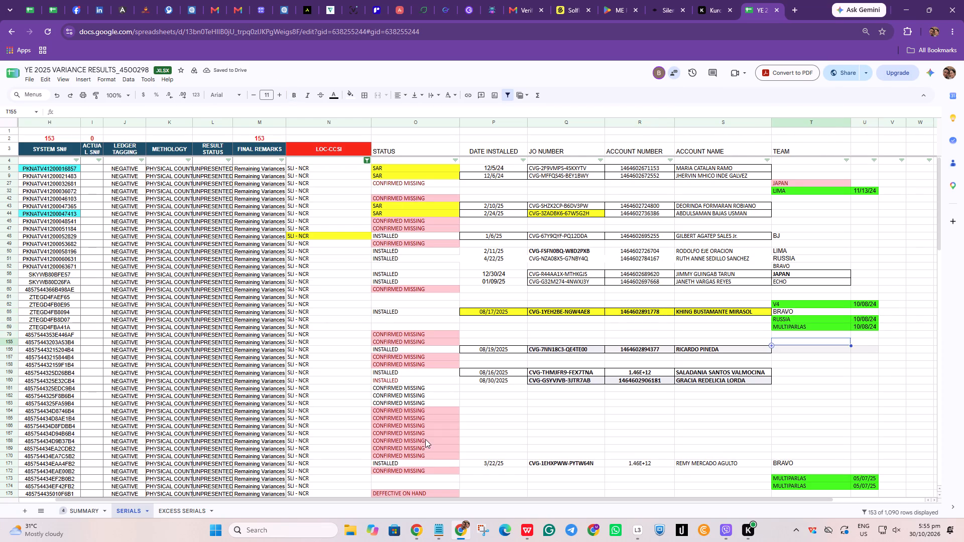
key(Up)
key(Left)
key(Left)
key(Left)
key(Left)
key(Left)
key(Left)
key(Right)
key(Down)
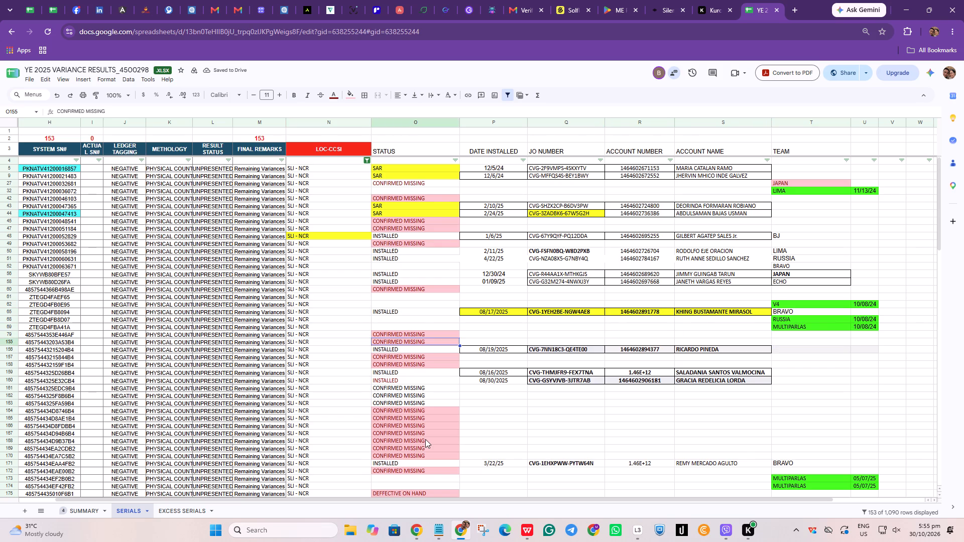
key(Down)
key(Right)
key(Right)
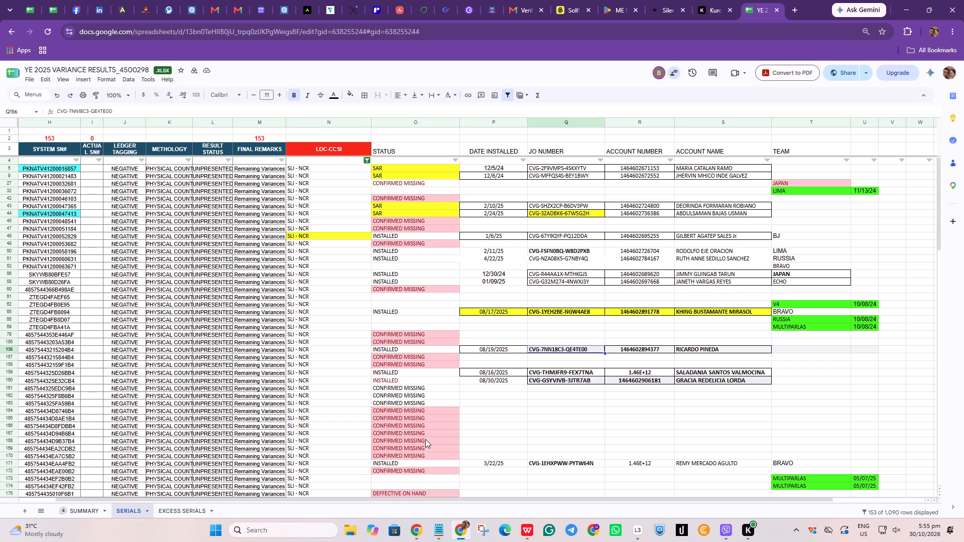
key(Left)
key(Right)
key(Right)
key(ctrl+c)
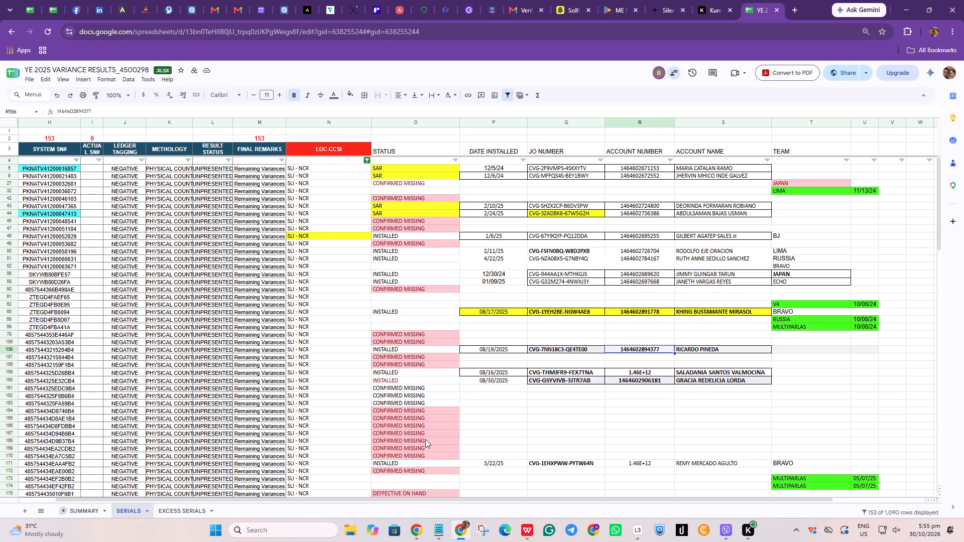
key(alt+Tab)
key(ctrl+f)
key(ctrl+v)
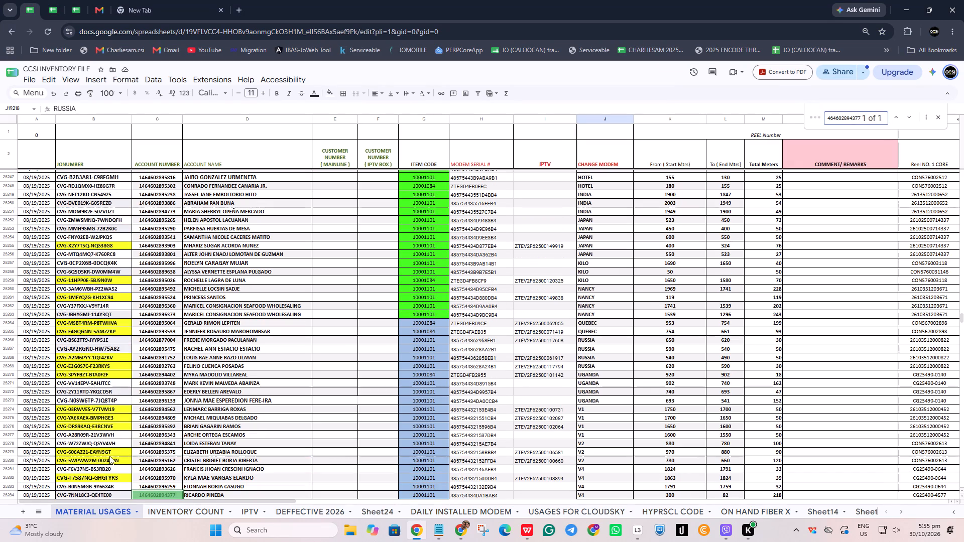
Examine the matching material usage record's fields from account name across to the technician, AR number and amount paid.
click(147, 492)
key(Tab)
key(Tab)
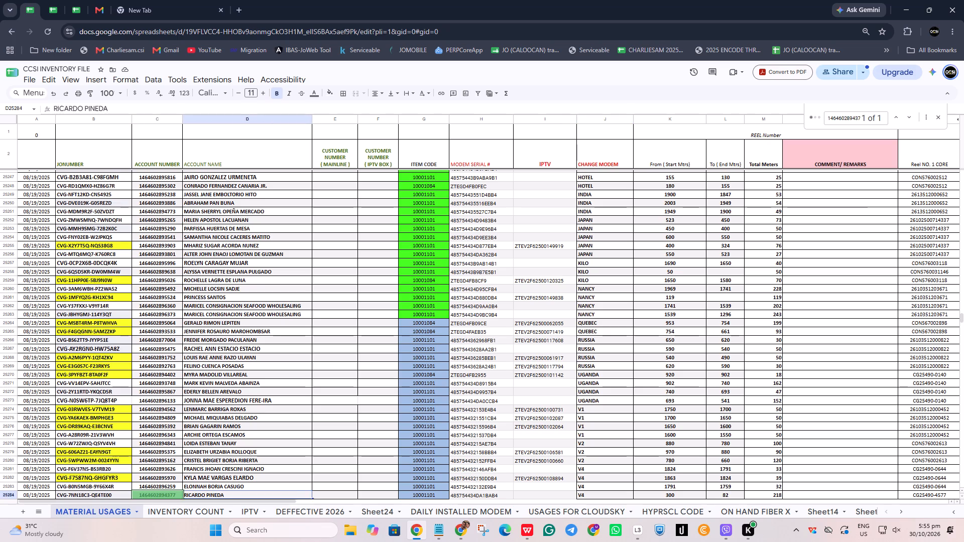
key(Tab)
key(Tab)
key(Tab)
key(Tab)
key(Tab)
key(Tab)
key(Tab)
key(Tab)
key(Tab)
key(Tab)
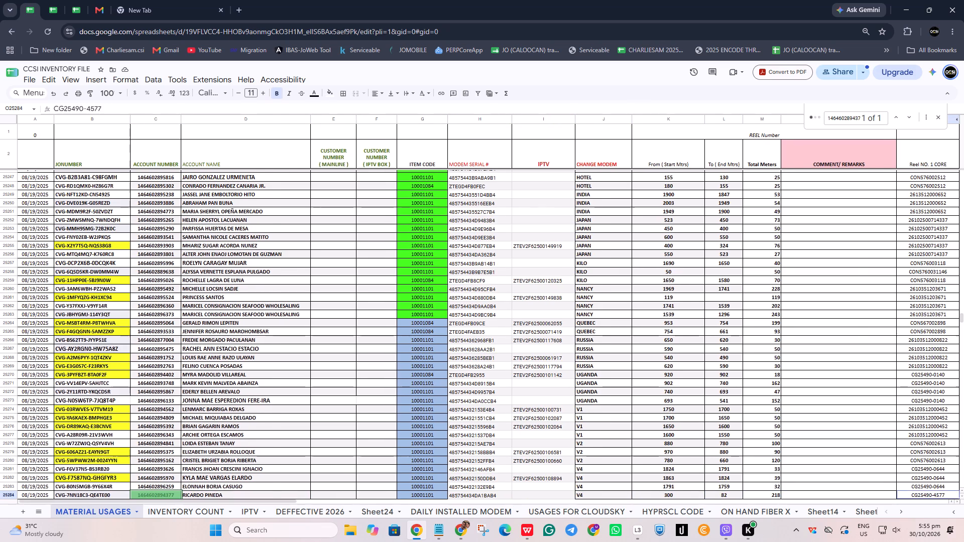
key(Tab)
key(Tab)
key(Tab)
key(Tab)
key(Tab)
key(Tab)
key(Tab)
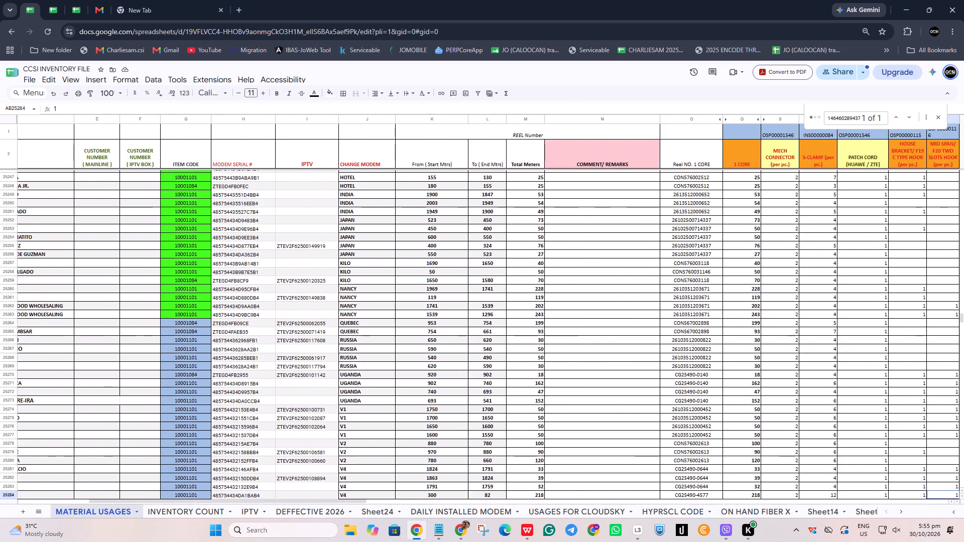
key(Tab)
key(Tab)
key(Tab)
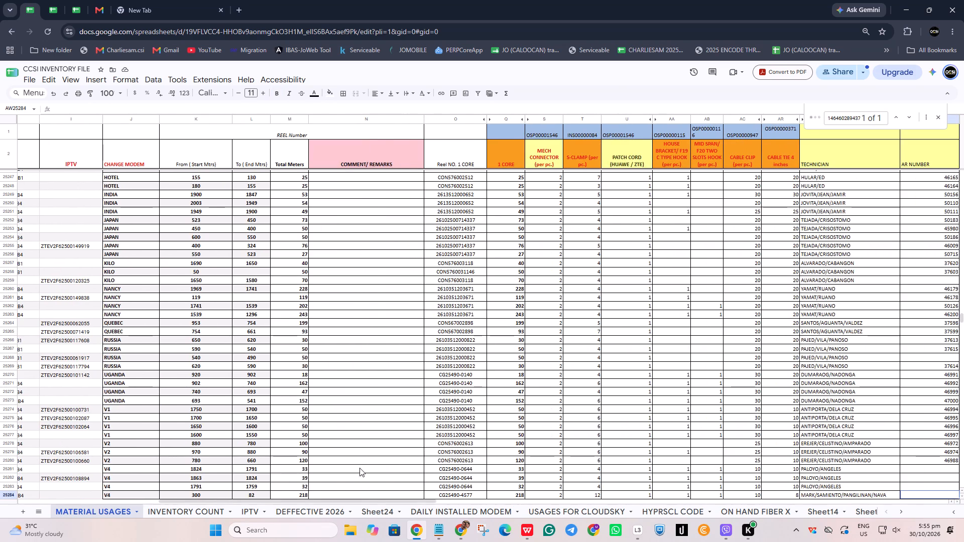
key(Tab)
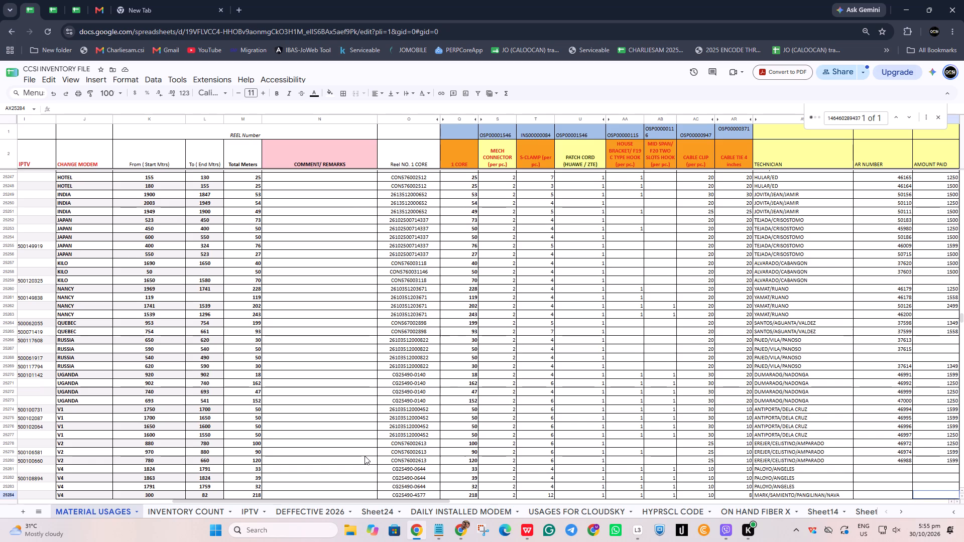
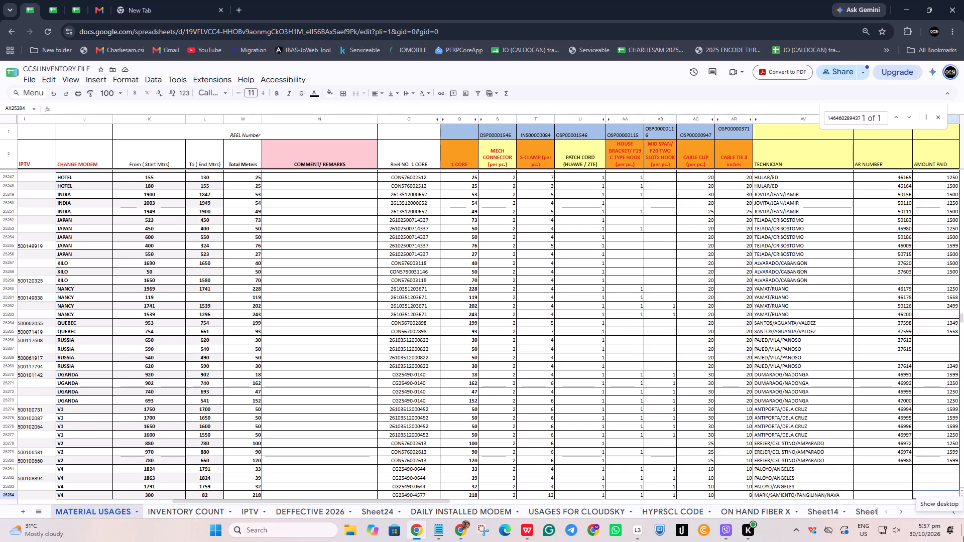
Examine the matching material usage record's account number, modem serial and change modem fields.
click(854, 120)
key(Return)
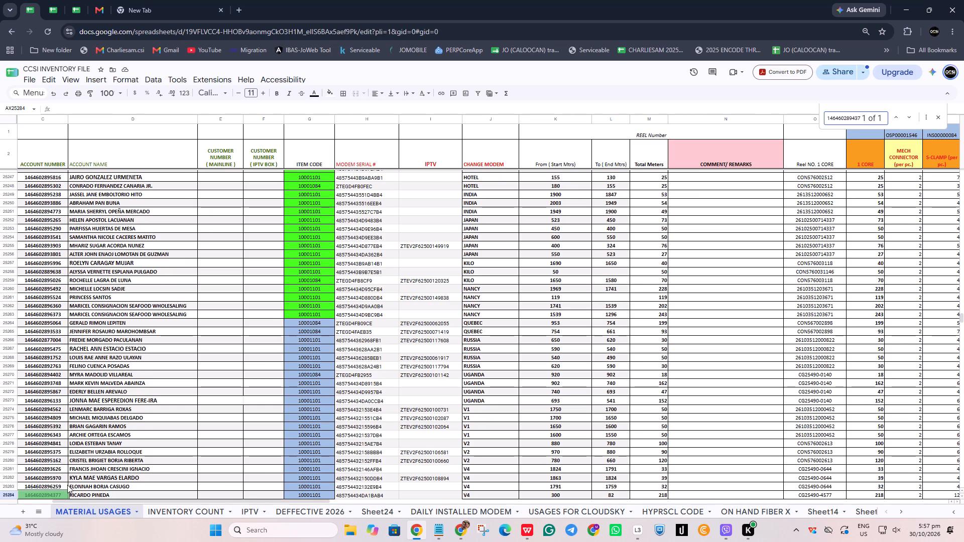
click(56, 493)
key(Tab)
key(Tab)
key(Tab)
key(Tab)
key(Tab)
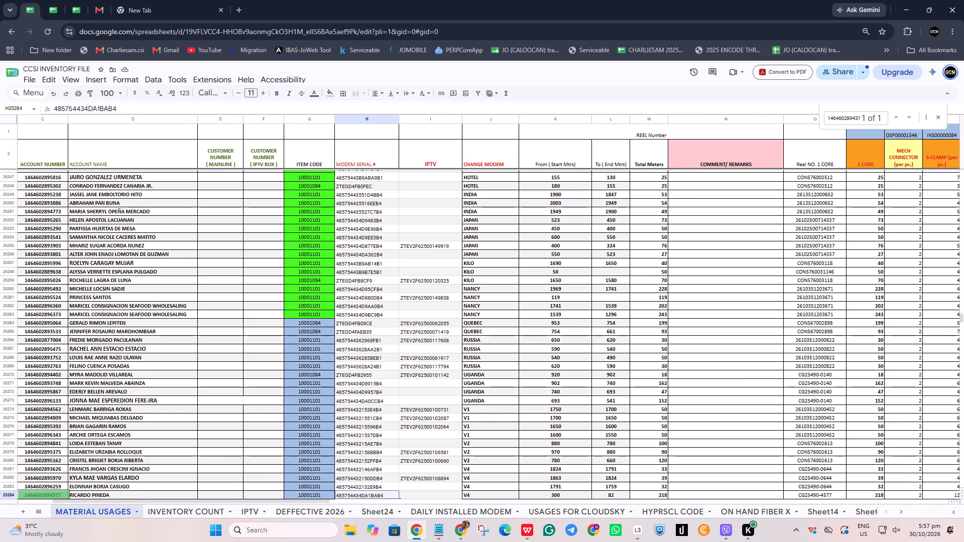
key(Tab)
key(Tab)
key(Tab)
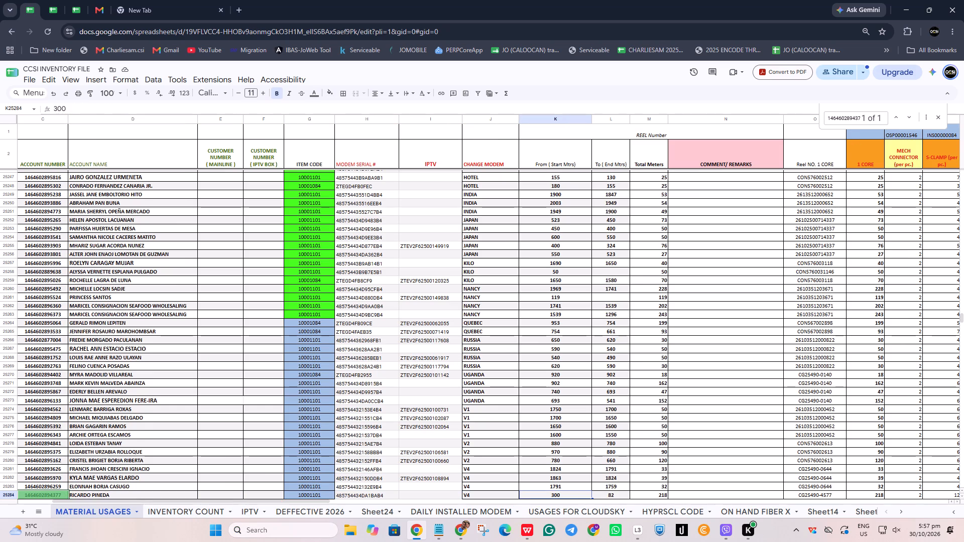
Enter V4 as the team for row 156 of the variance results.
key(alt+Tab)
key(Tab)
key(Tab)
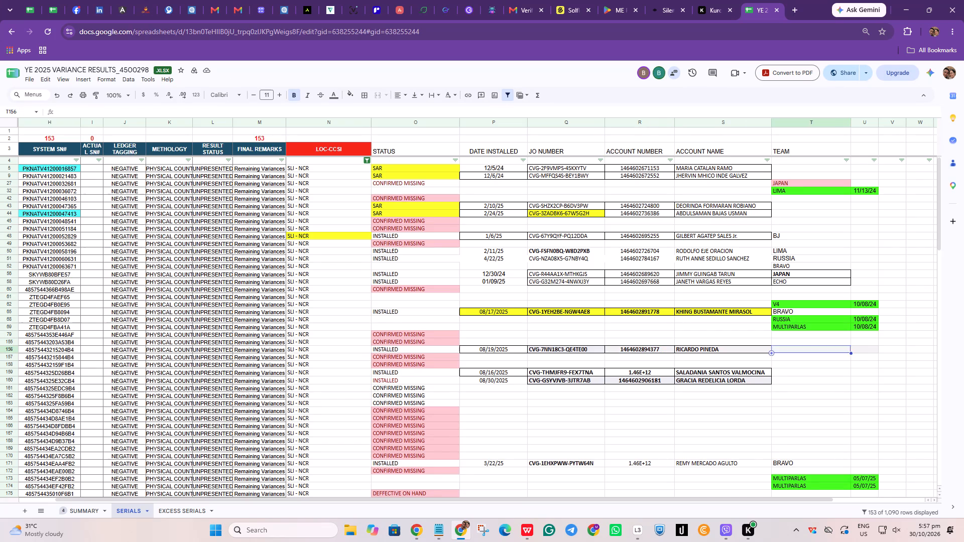
key(Tab)
key(Tab)
key(Left)
key(Left)
key(Left)
key(Left)
key(Left)
key(Left)
key(Right)
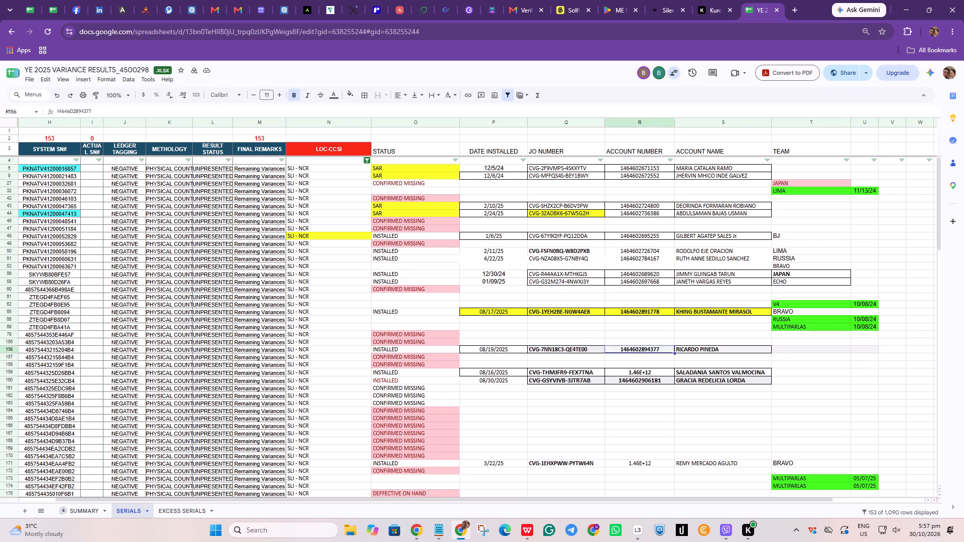
key(Right)
key(Right)
text(V4)
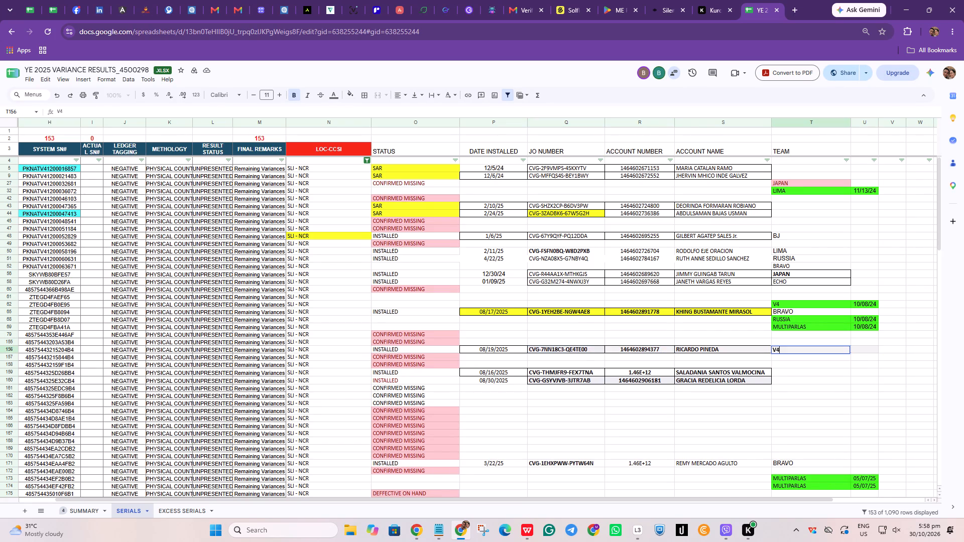
key(Left)
Search the inventory's material usages for the system serial number of installed row 159 in the variance results.
key(Left)
key(Left)
key(Left)
key(Left)
key(Left)
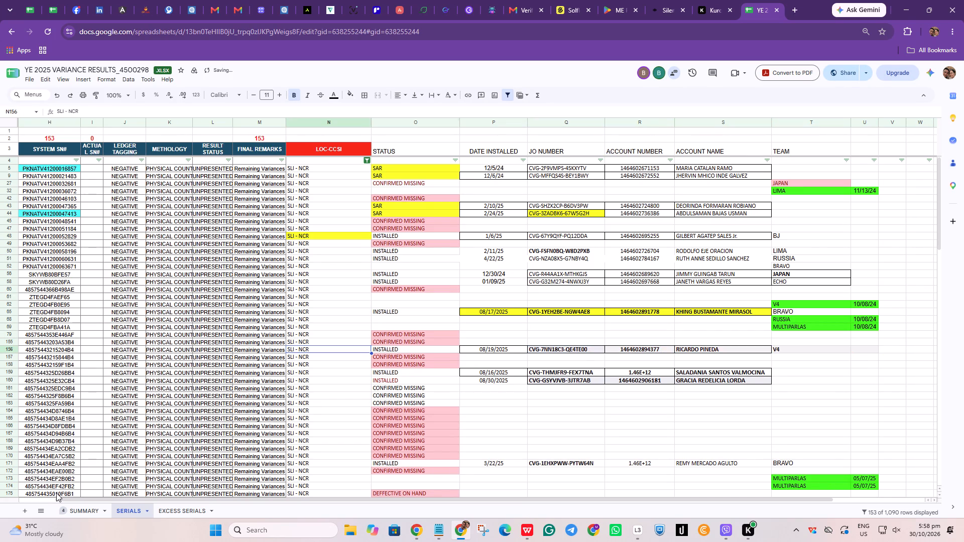
key(Down)
key(Down)
key(Down)
key(Right)
key(Right)
key(Right)
key(Left)
key(Left)
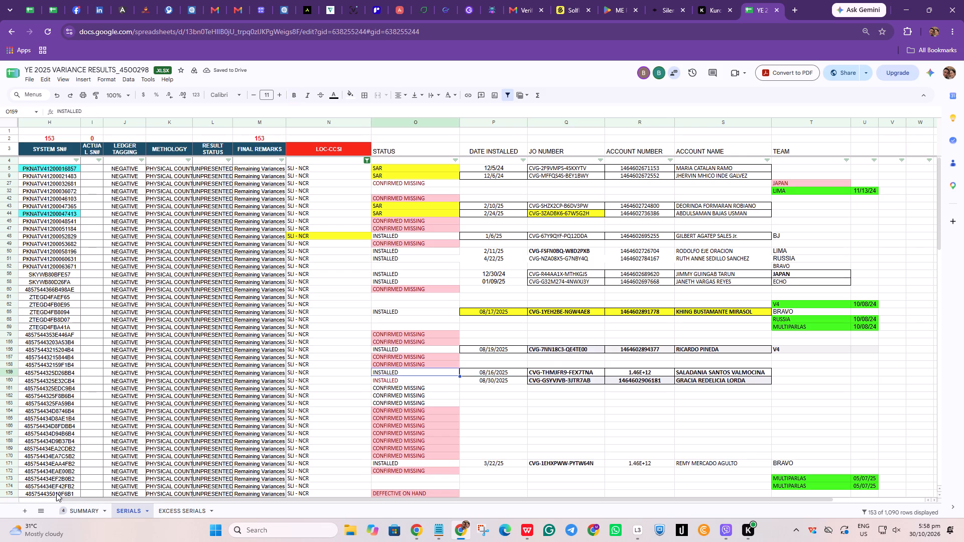
key(Left)
key(Right)
key(Left)
key(Left)
key(Left)
key(Left)
key(Left)
key(Left)
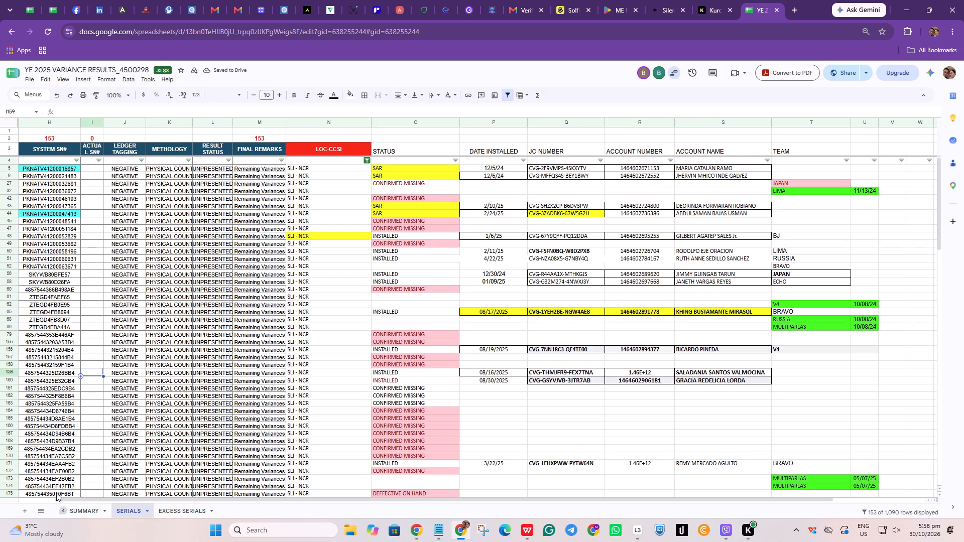
key(Left)
key(ctrl+c)
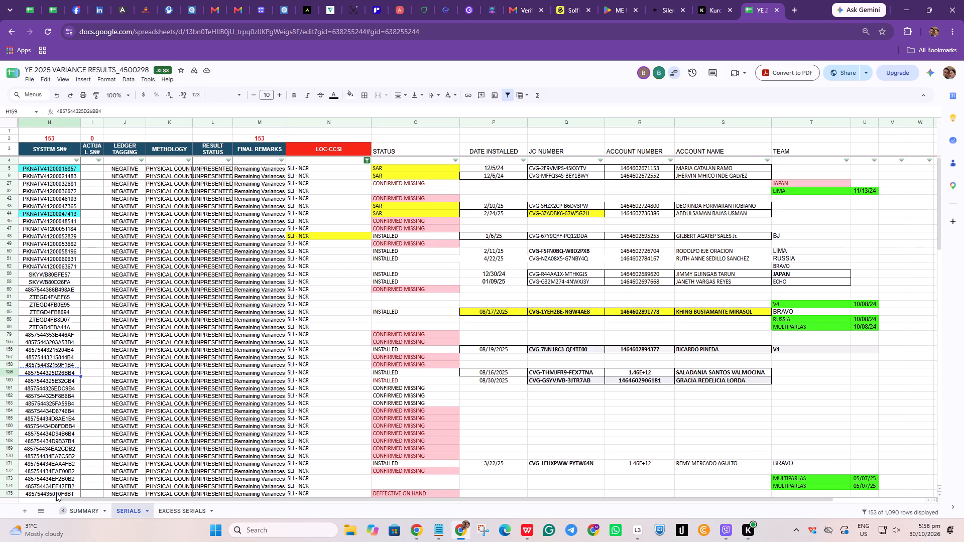
key(alt+Tab)
key(ctrl+f)
key(ctrl+v)
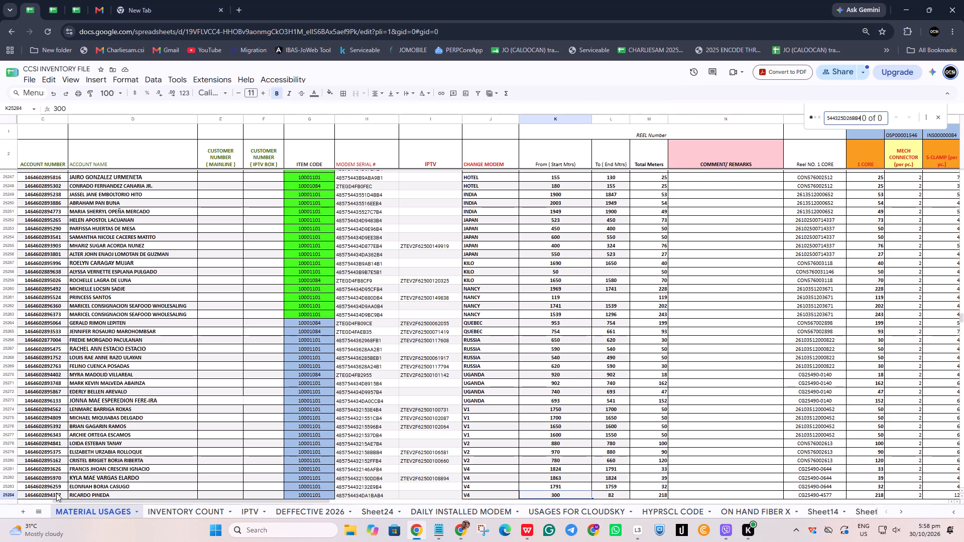
Check the installation date, JO number and account number recorded for row 159 of the variance results.
key(alt+Tab)
key(Right)
key(Right)
key(Right)
key(Right)
key(Right)
key(Right)
key(Right)
key(Right)
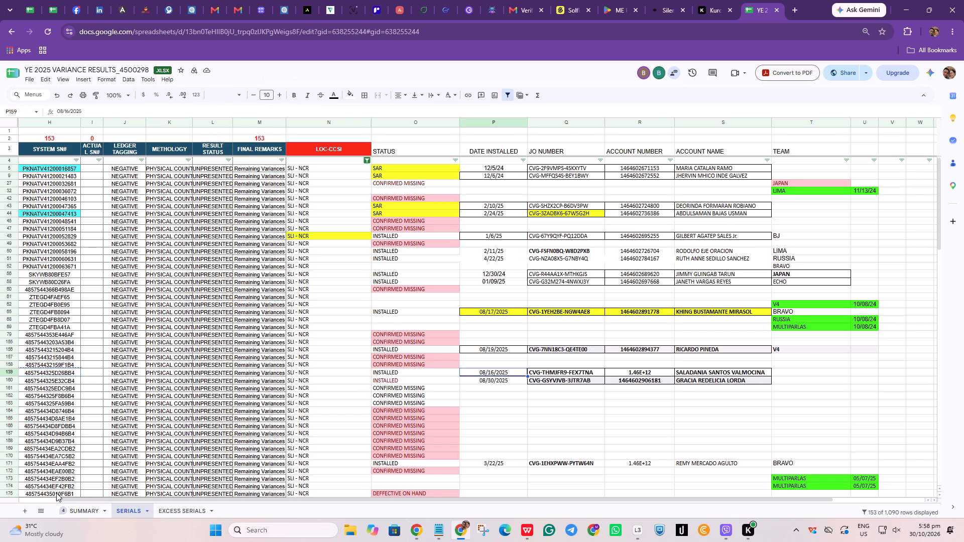
key(Right)
key(Right)
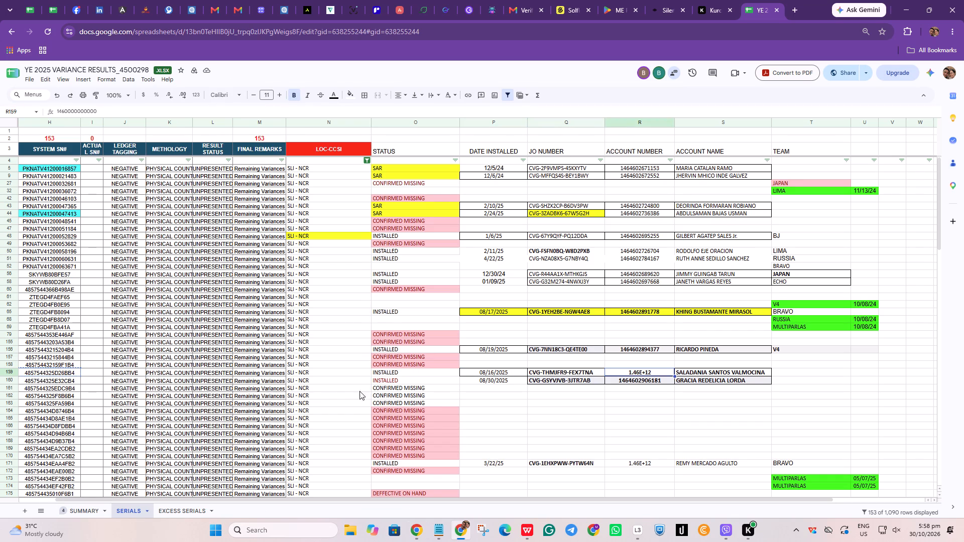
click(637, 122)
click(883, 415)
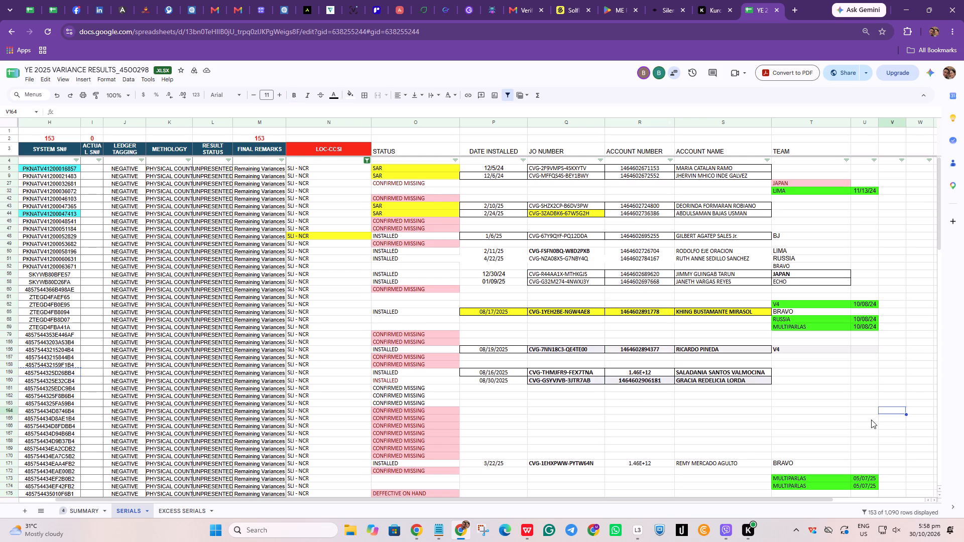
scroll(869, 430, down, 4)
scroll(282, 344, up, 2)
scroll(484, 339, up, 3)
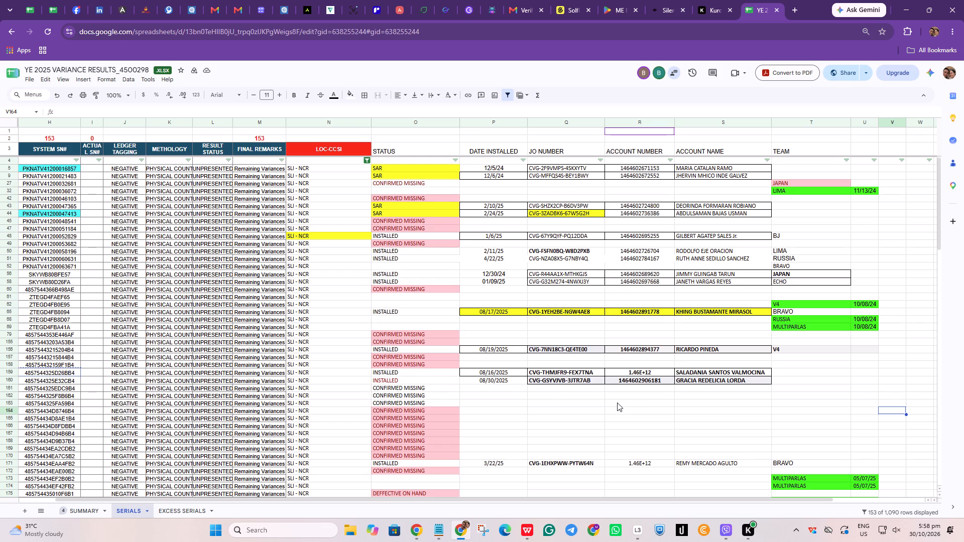
Search the inventory's material usages for the account number of row 160 in the variance results.
click(640, 393)
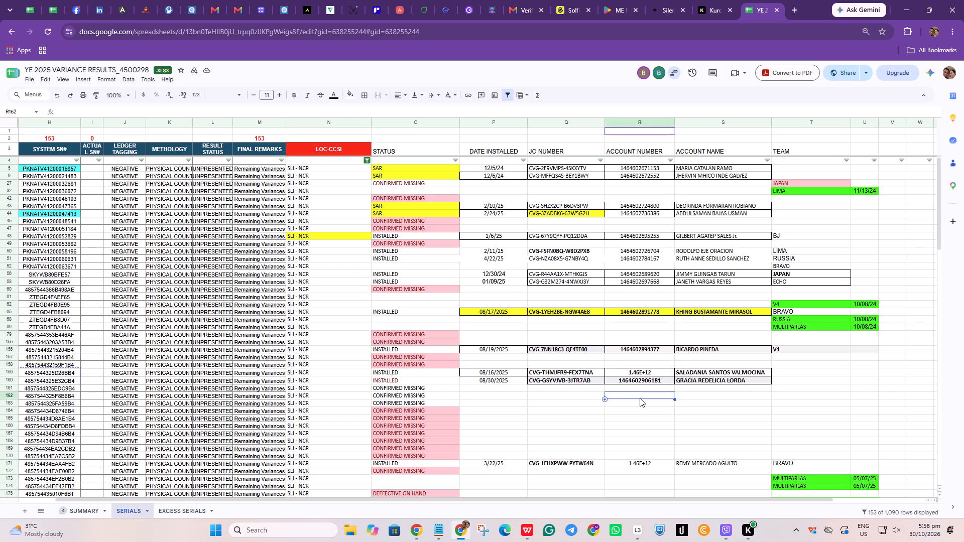
click(647, 381)
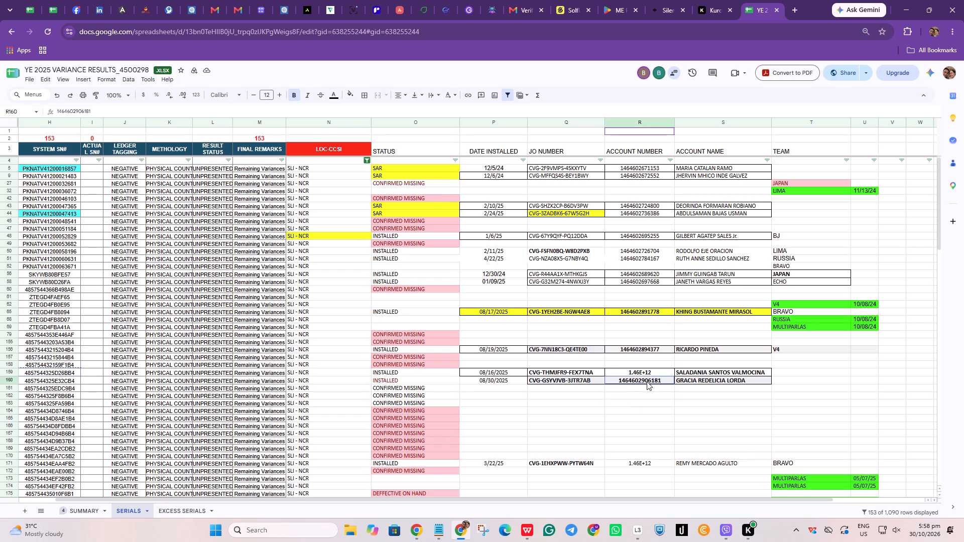
key(ctrl+c)
key(alt+Tab)
key(ctrl+f)
key(ctrl+v)
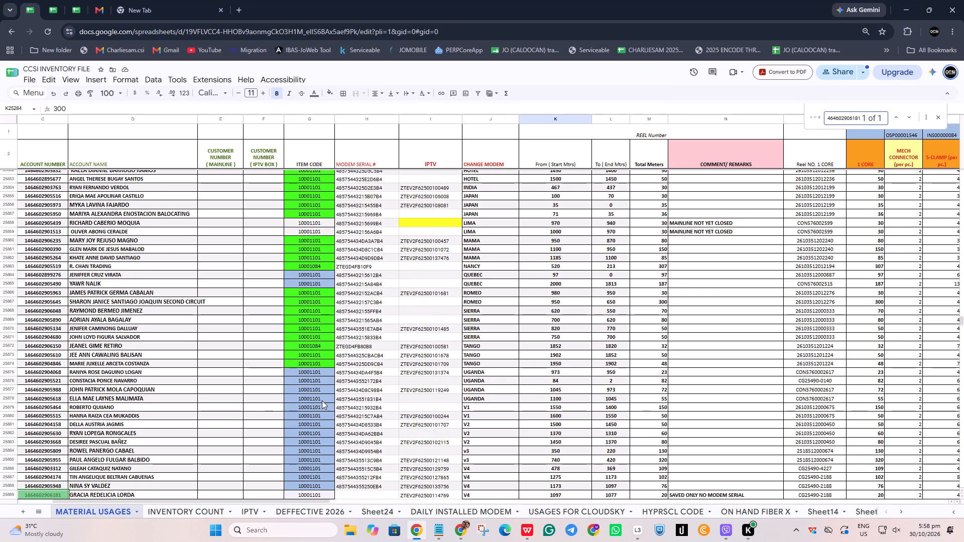
Enter V4 as the team for row 160 of the variance results.
key(alt+Tab)
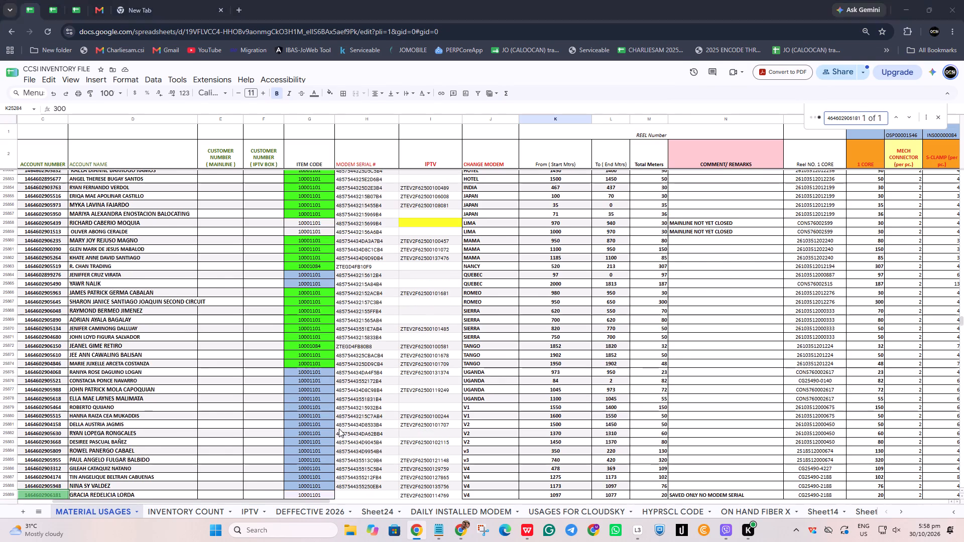
key(Tab)
key(Tab)
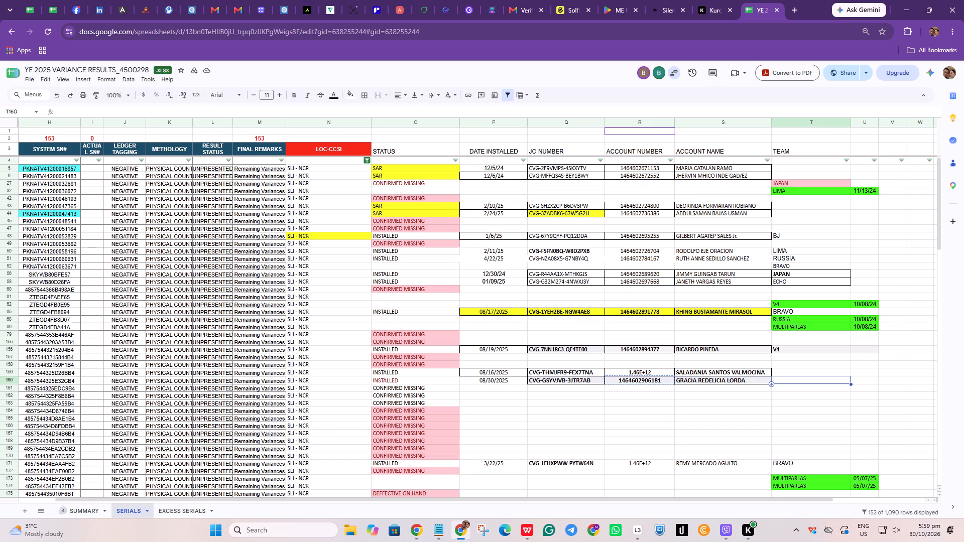
key(c)
key(BackSpace)
key(v)
key(4)
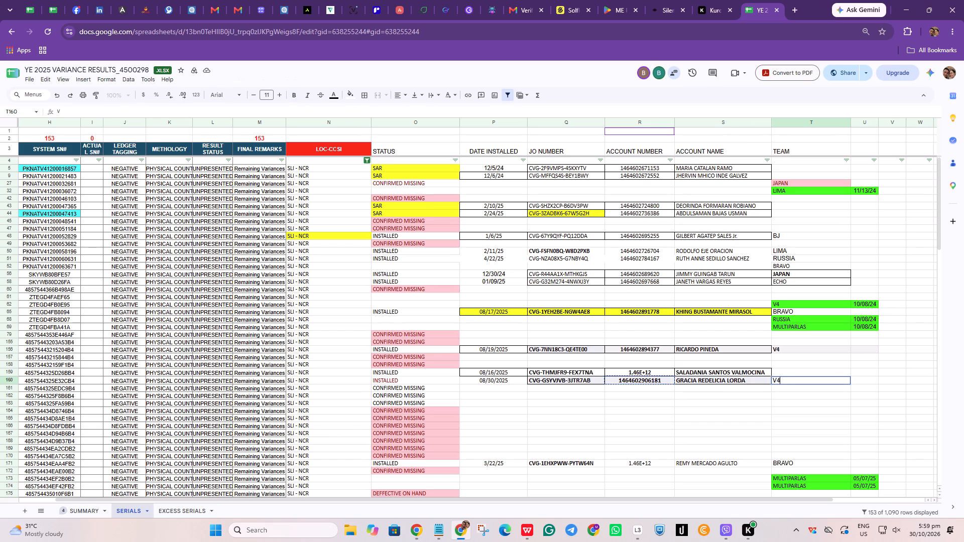
key(Right)
key(Left)
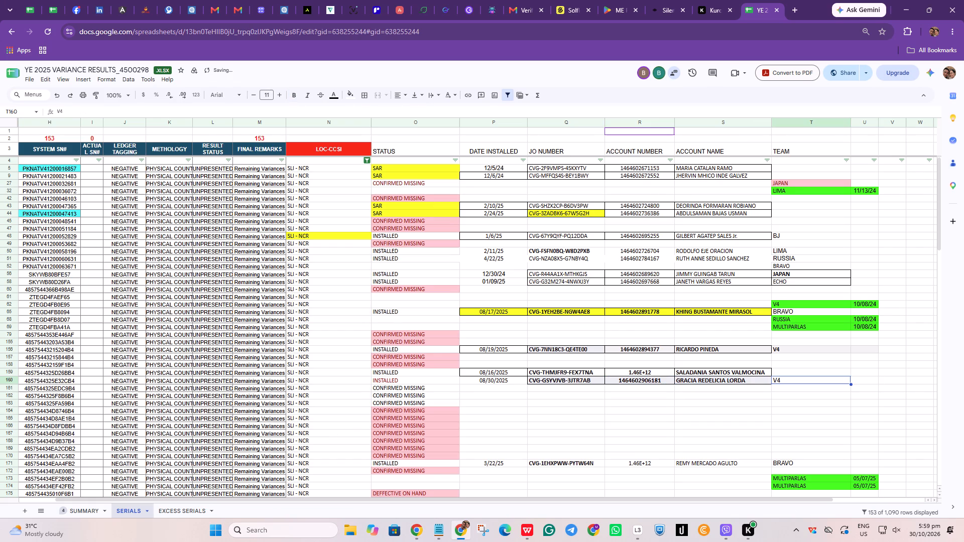
Look through the variance results below row 160 for further installed serials and their team entries, as far as row 183.
key(Down)
key(Left)
key(Left)
key(Down)
key(Down)
key(Down)
key(Down)
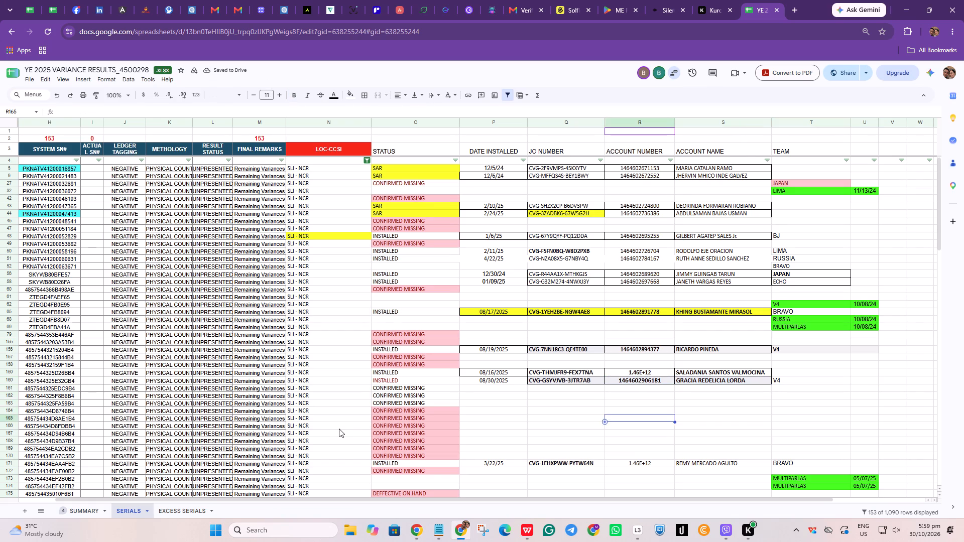
key(Down)
key(Down)
key(Down)
key(Down)
key(Down)
key(Down)
key(Down)
key(Down)
key(Down)
key(Down)
key(Down)
key(Down)
key(Down)
key(Down)
key(Down)
key(Down)
key(Down)
key(Down)
key(Down)
key(Down)
key(Down)
key(Down)
key(Down)
key(Down)
key(Down)
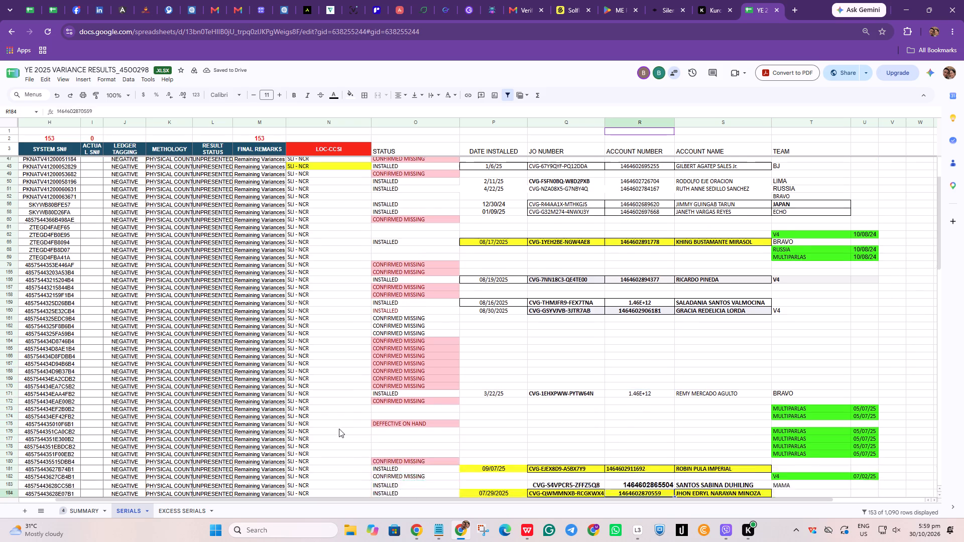
key(Up)
key(Up)
key(Up)
key(Up)
key(Up)
key(Up)
key(Up)
key(Up)
key(Up)
key(Up)
key(Up)
key(Up)
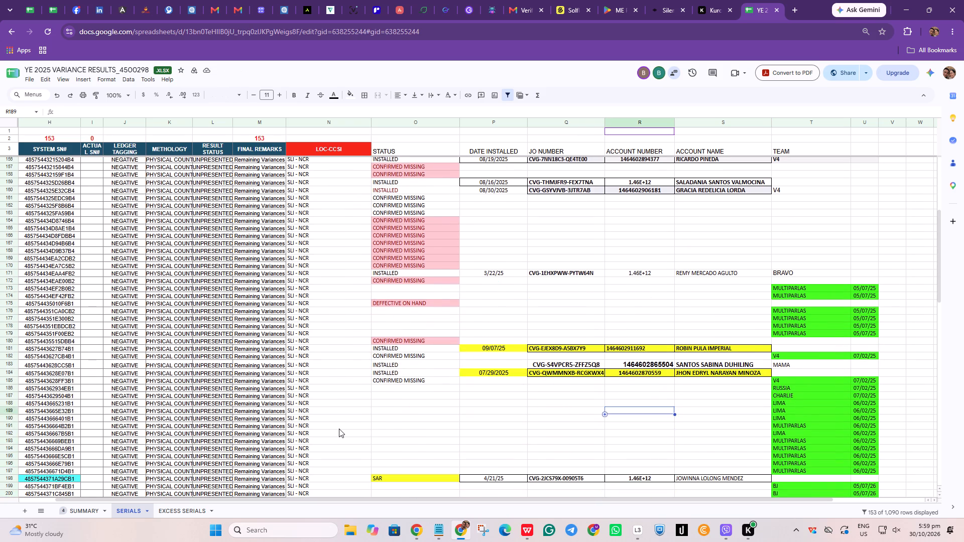
key(Up)
key(Up)
key(Up)
key(Up)
key(Up)
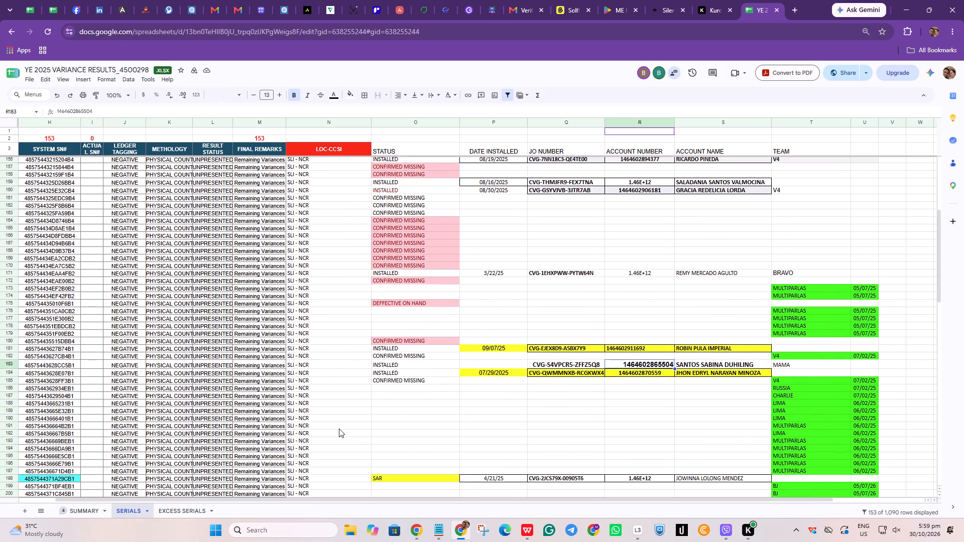
Check row 183's fields from status and date installed across to the account name.
key(Left)
key(Left)
key(Right)
key(Right)
key(Left)
key(Left)
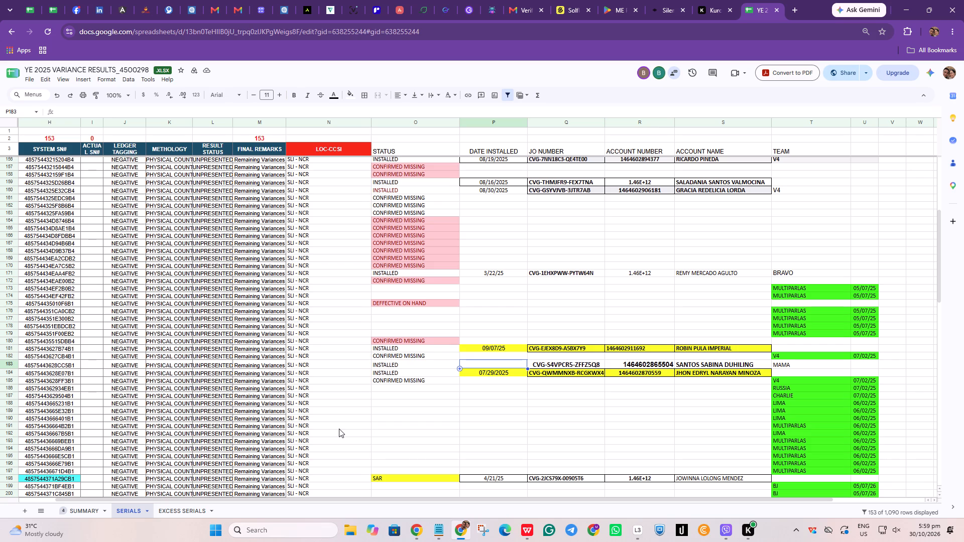
key(Left)
key(Right)
key(Right)
key(Right)
key(Right)
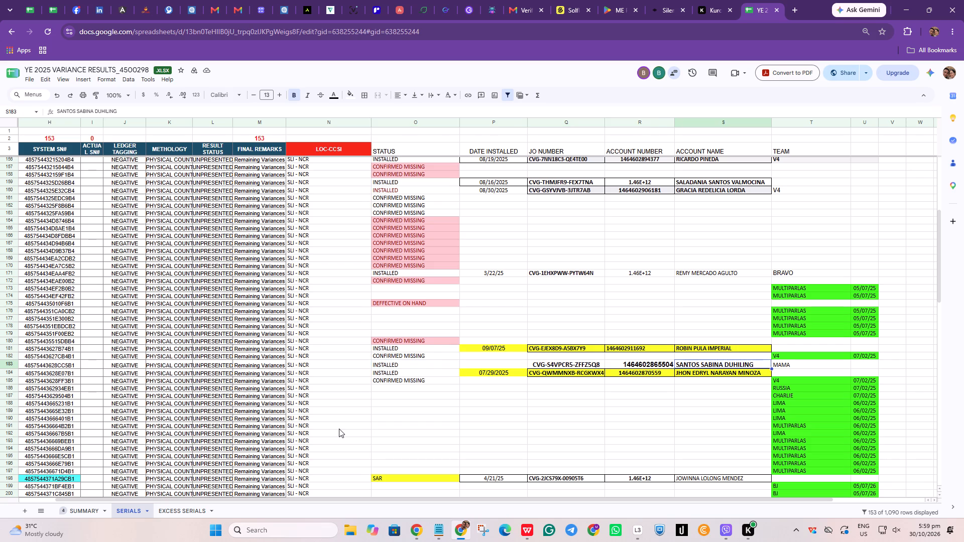
Search the inventory's material usages for the account number of row 183 in the variance results.
key(Left)
key(ctrl+c)
key(alt+Tab)
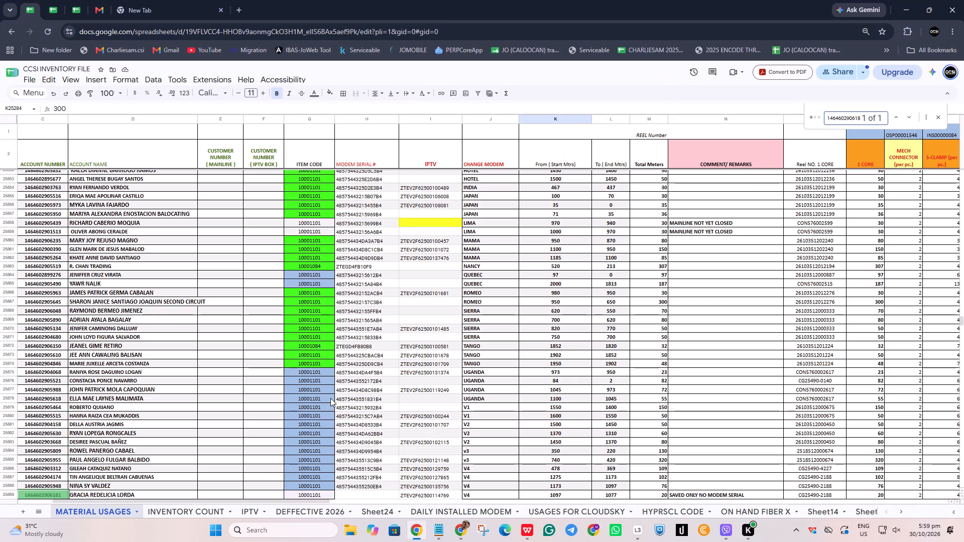
key(ctrl+f)
key(ctrl+v)
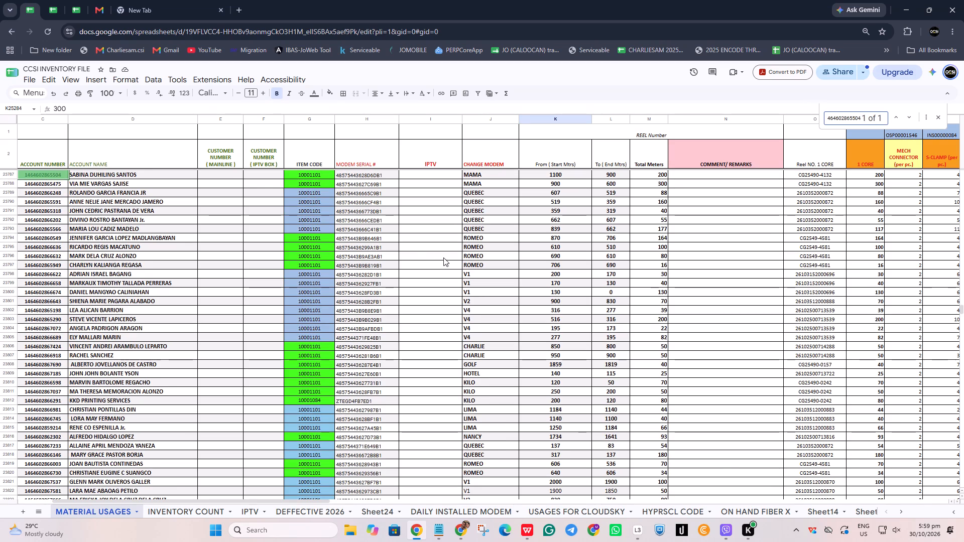
Look through the material usages records above the one matching row 183's account number.
scroll(119, 259, up, 10)
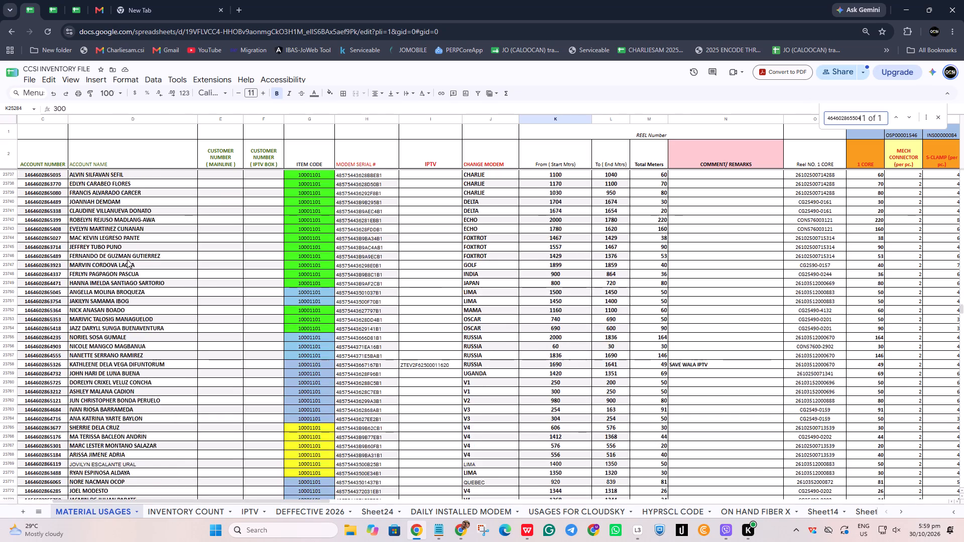
scroll(127, 259, up, 20)
scroll(127, 259, up, 9)
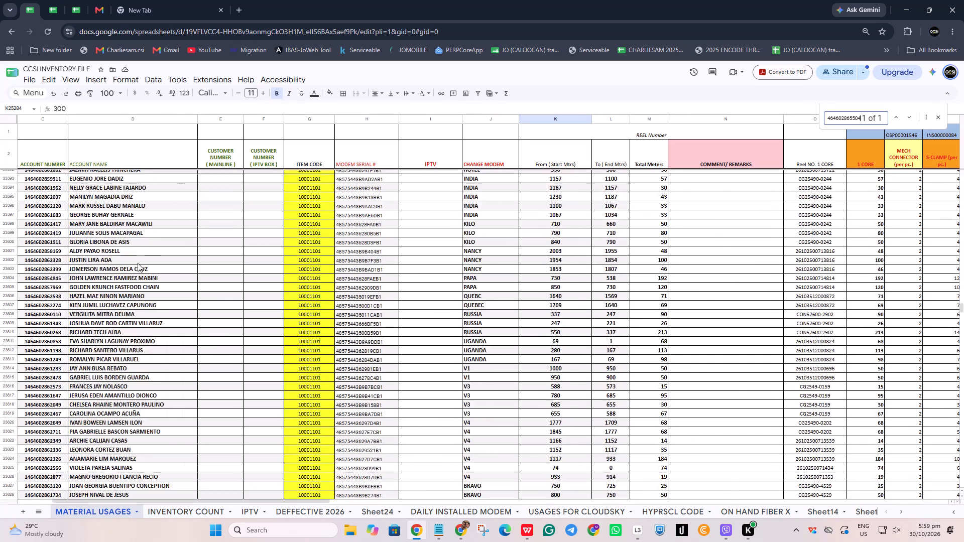
scroll(138, 263, up, 5)
scroll(143, 265, down, 2)
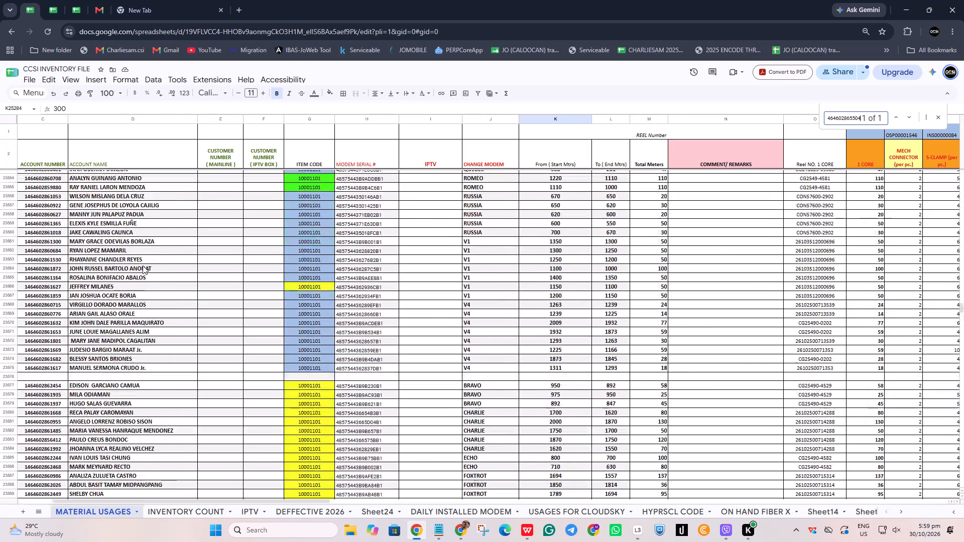
scroll(143, 265, up, 20)
scroll(143, 265, up, 4)
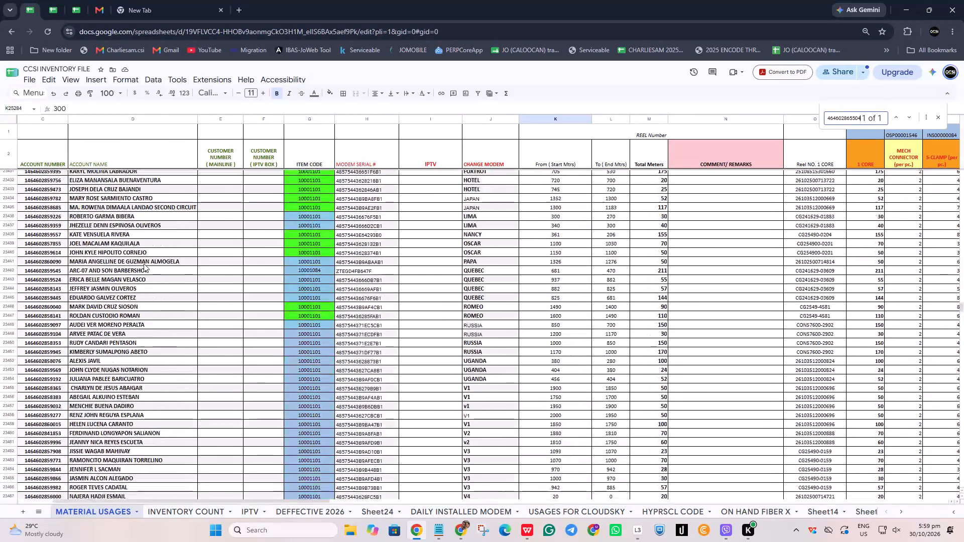
scroll(144, 263, up, 20)
scroll(144, 263, up, 3)
scroll(162, 256, down, 4)
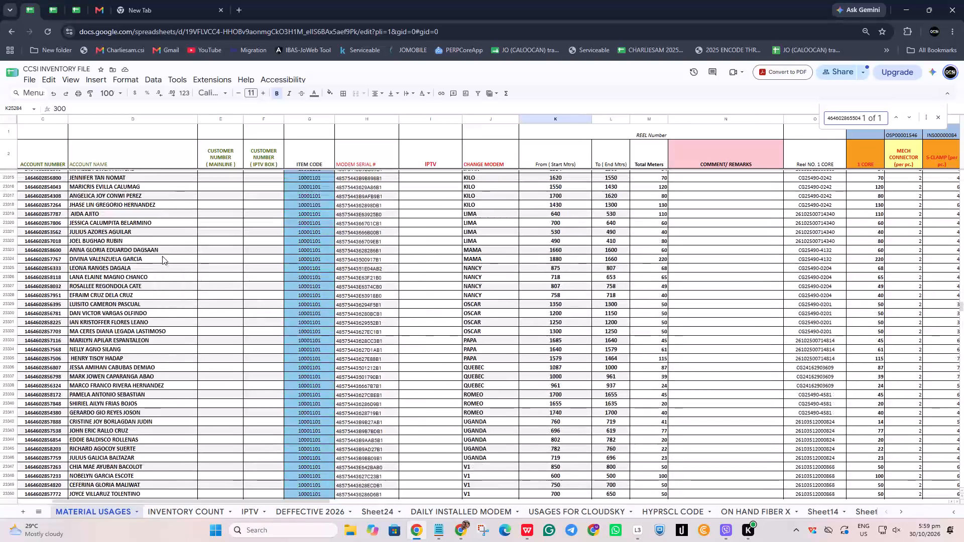
scroll(164, 255, down, 10)
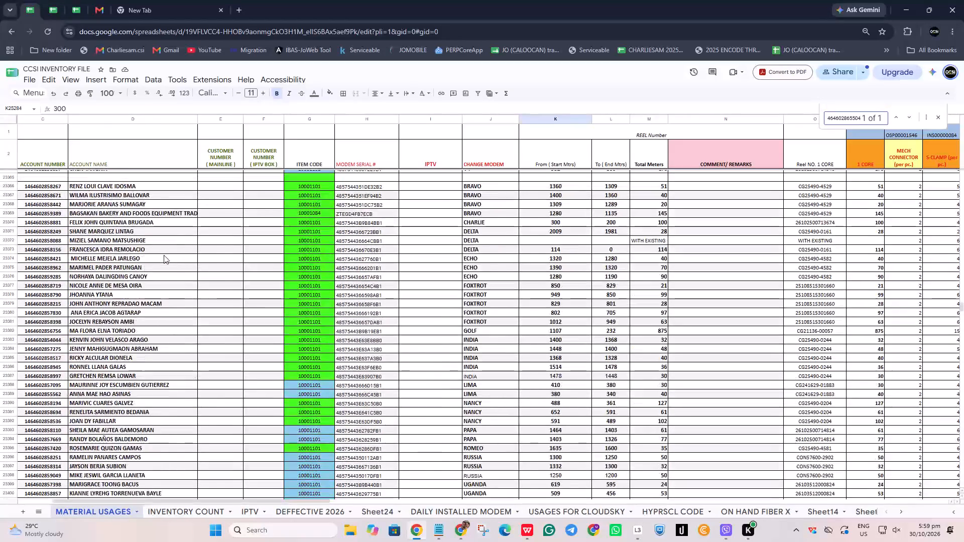
scroll(164, 255, down, 1)
scroll(164, 255, up, 13)
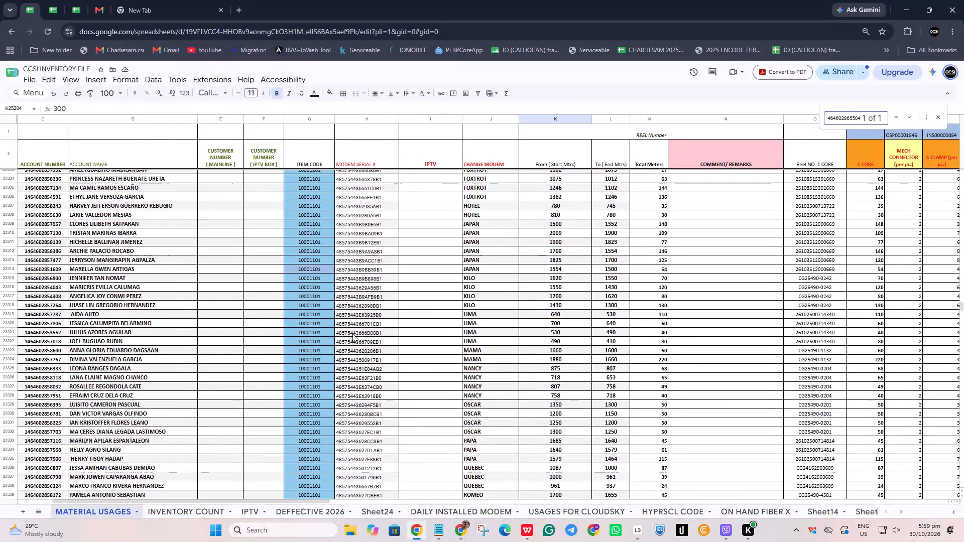
scroll(354, 331, up, 20)
scroll(354, 331, up, 7)
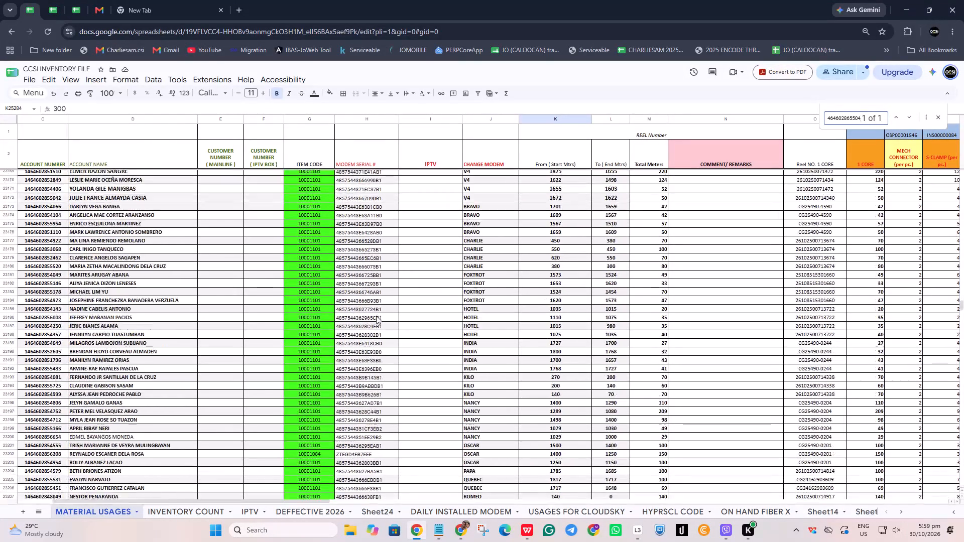
scroll(376, 316, up, 20)
scroll(376, 316, up, 3)
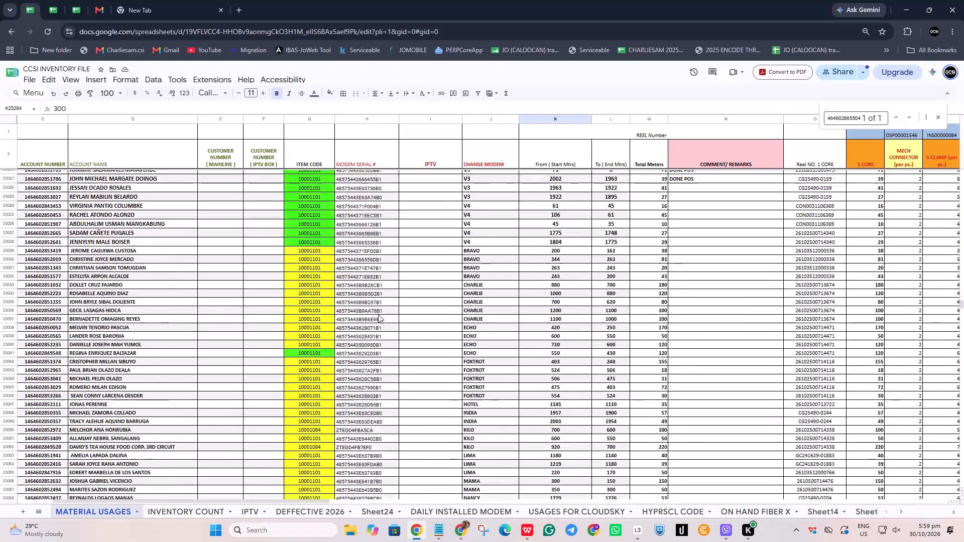
scroll(378, 314, up, 19)
scroll(378, 314, up, 6)
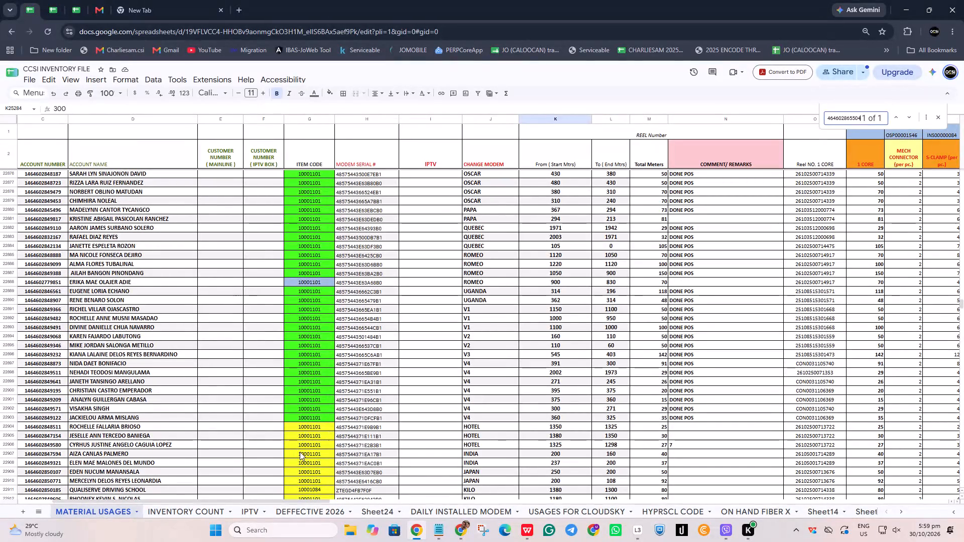
Find row 183's account number again in the material usages and check the date of its record.
click(230, 398)
key(Left)
key(Left)
key(Left)
key(Left)
key(Left)
key(Left)
key(Left)
key(Left)
key(Left)
key(Left)
key(Left)
key(Left)
key(Left)
key(Left)
key(Left)
key(Left)
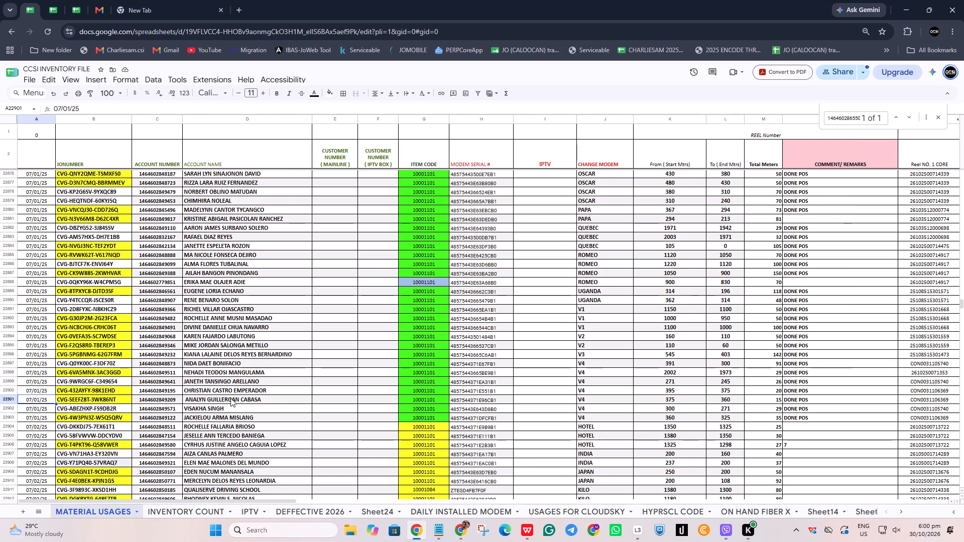
ctrl+scroll(230, 398, up, 1)
key(ctrl+f)
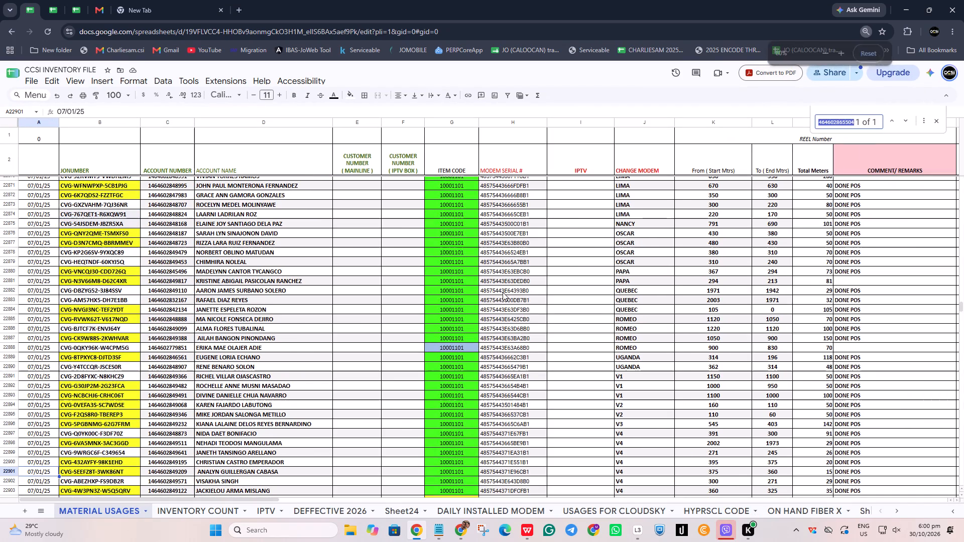
click(834, 120)
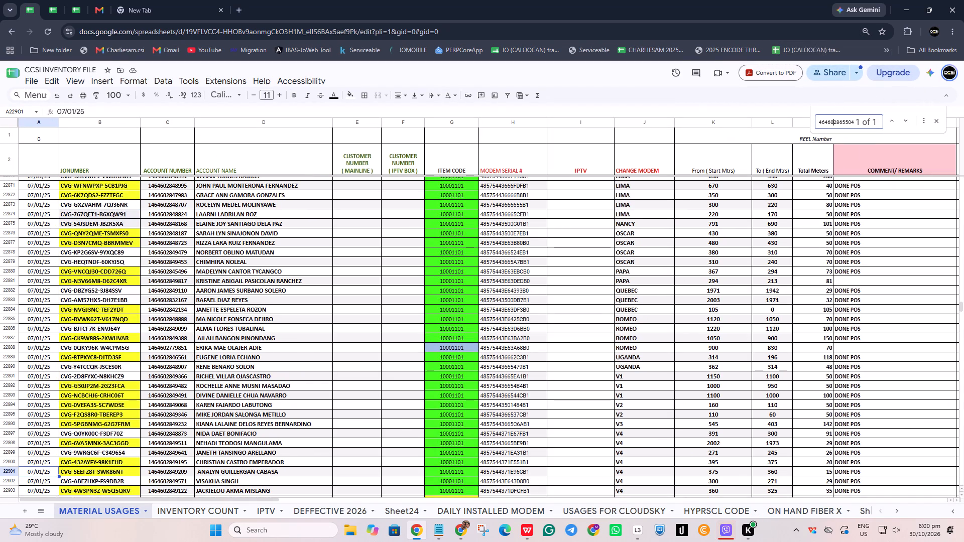
key(Return)
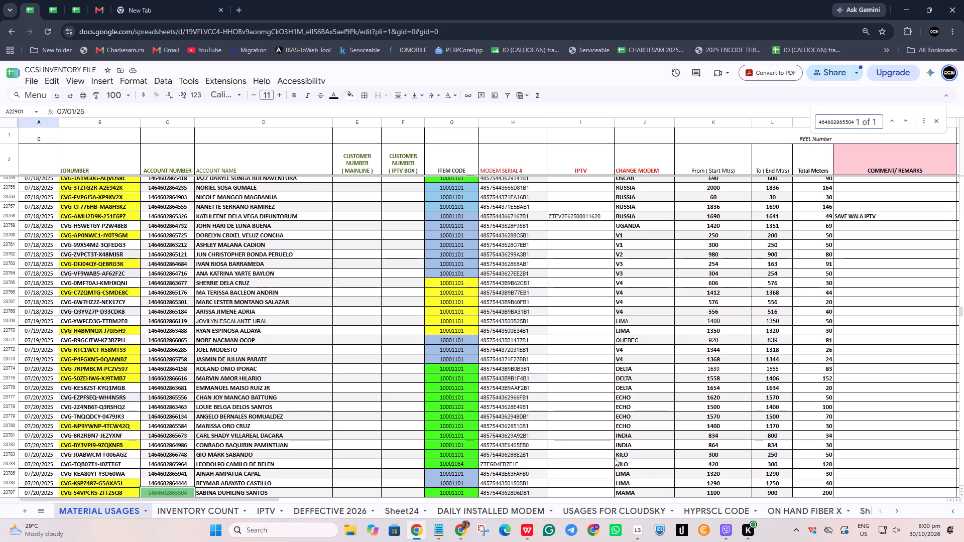
click(162, 493)
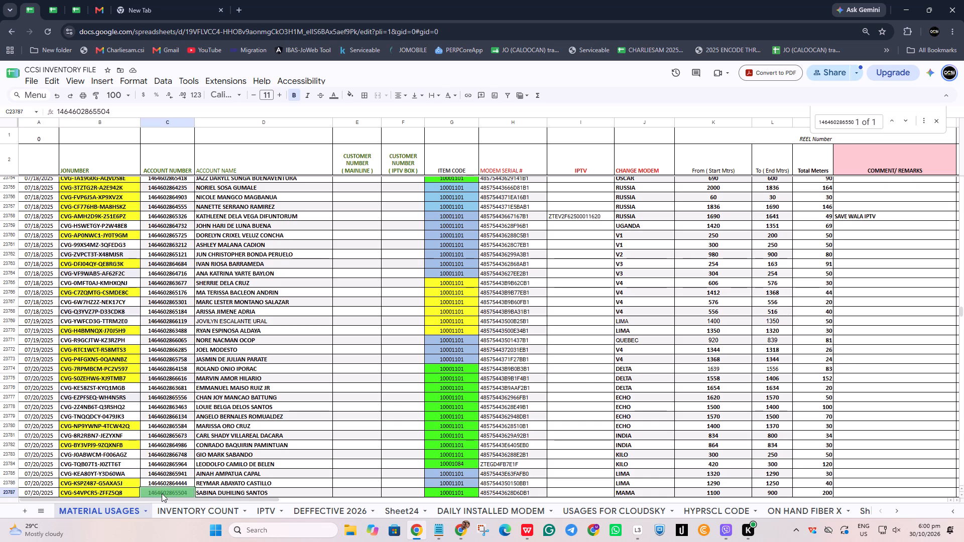
Enter 07/20/25 as the date installed for row 183 of the variance results, cross-checking it with the inventory.
key(alt+Tab)
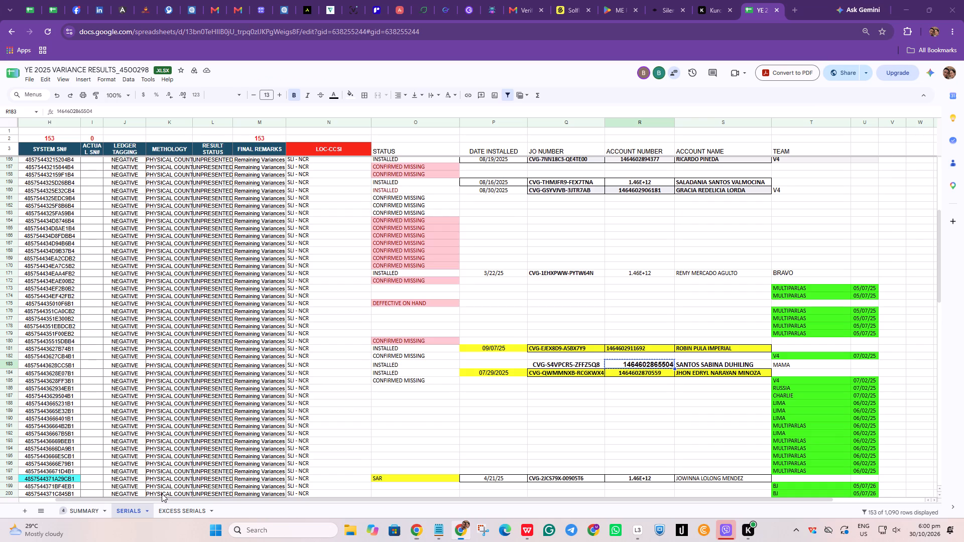
key(Tab)
key(Left)
key(Left)
key(Left)
key(Left)
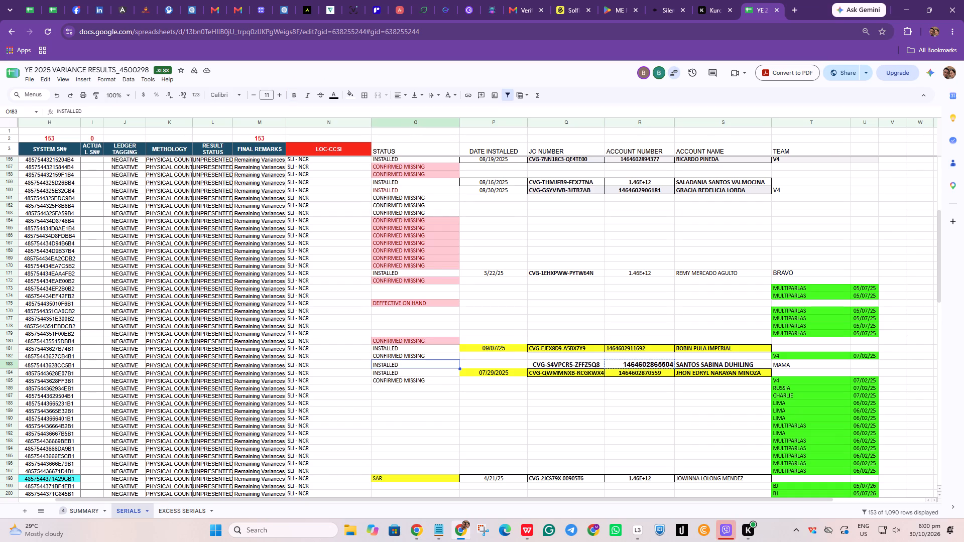
key(Tab)
text(07/20/)
key(2)
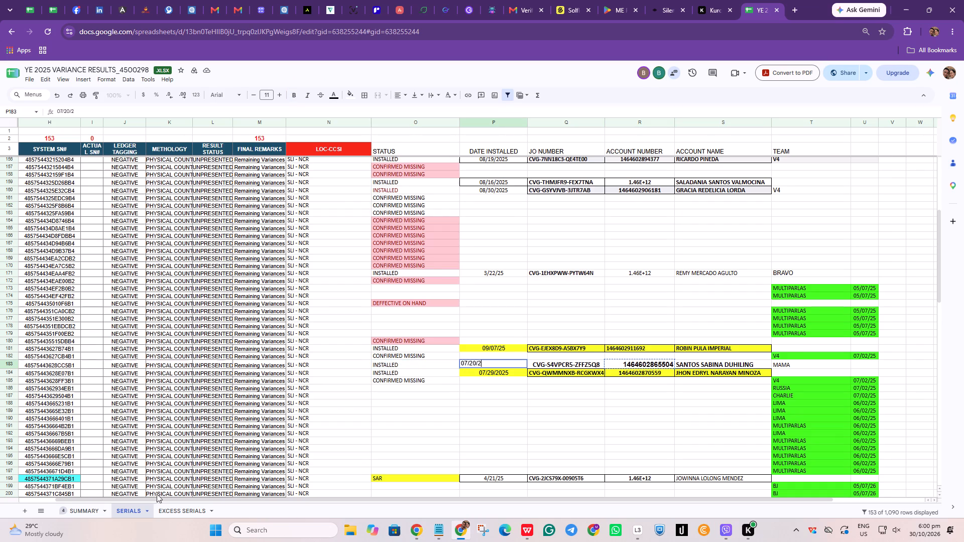
key(5)
key(alt+Tab)
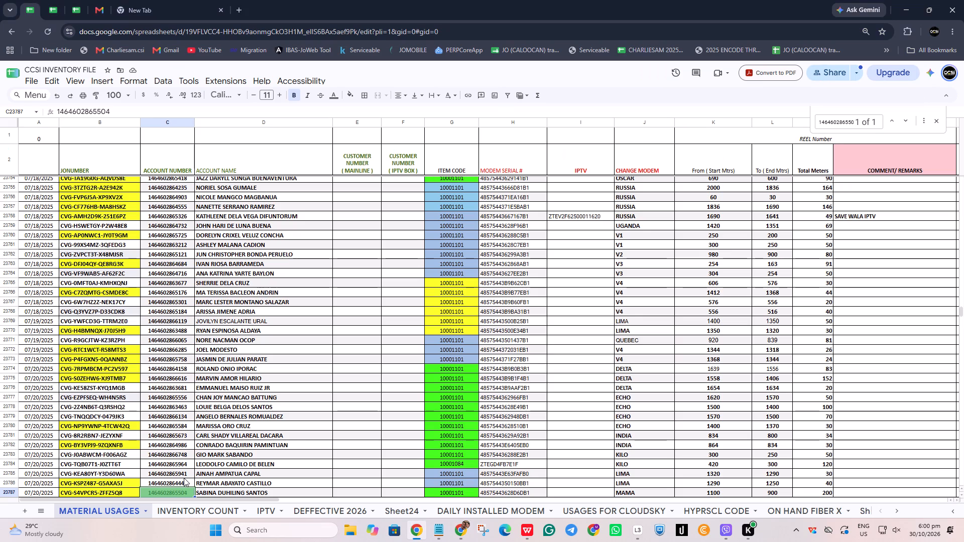
key(alt+Tab)
key(Tab)
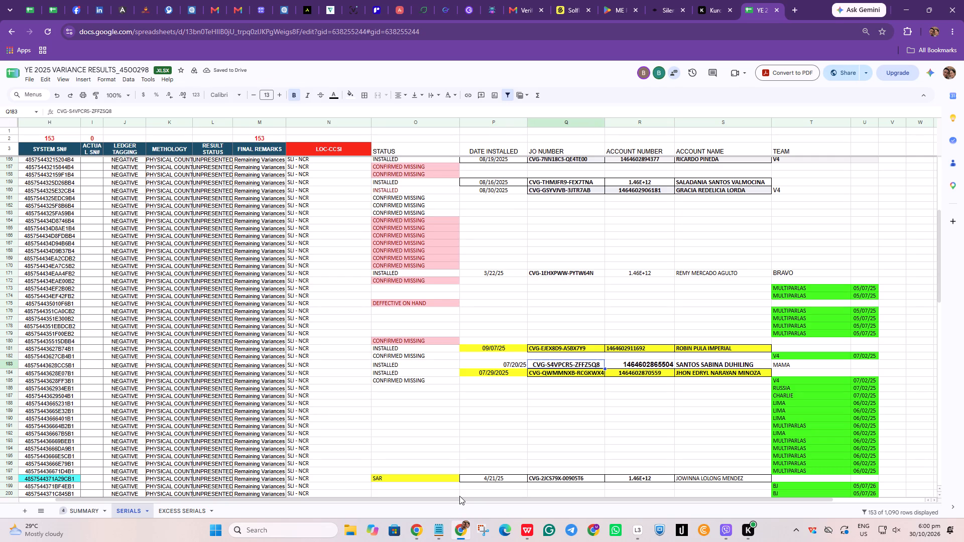
Search the inventory's material usages for the JO number of row 159 in the variance results.
scroll(672, 410, down, 6)
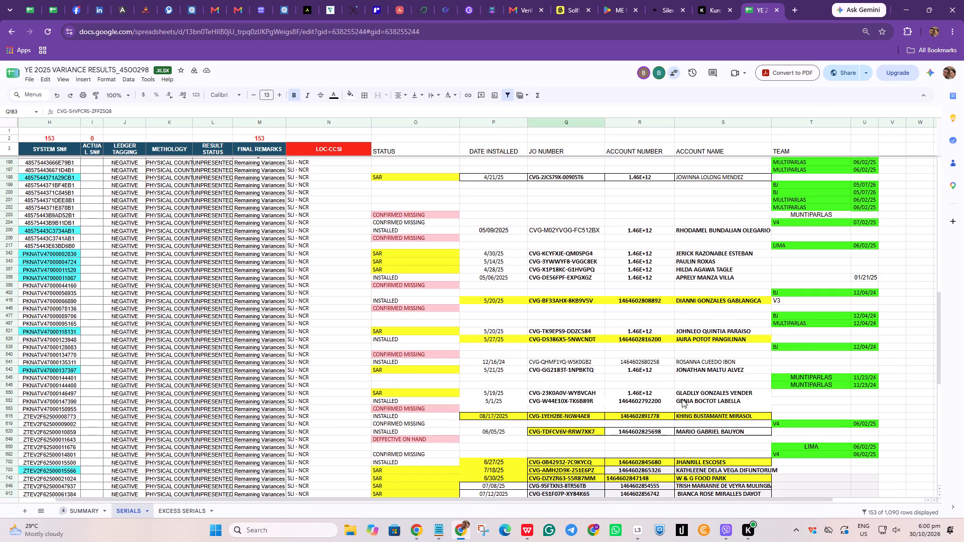
scroll(681, 397, up, 20)
scroll(681, 397, up, 4)
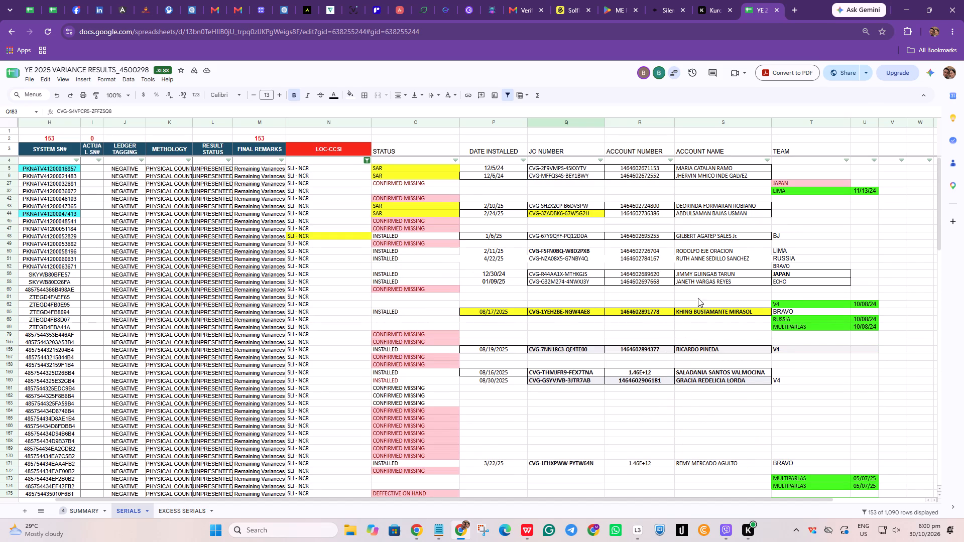
click(644, 373)
click(567, 370)
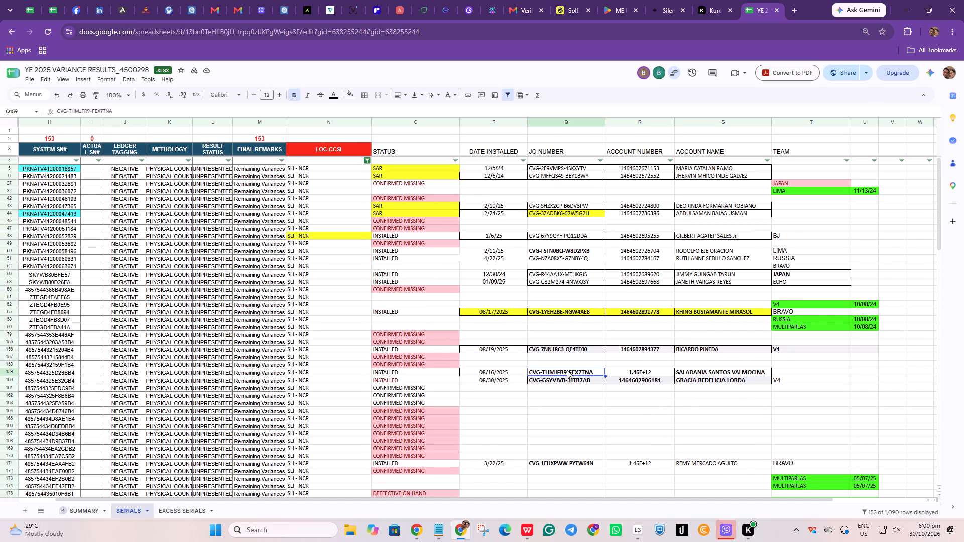
key(ctrl+c)
key(alt+Tab)
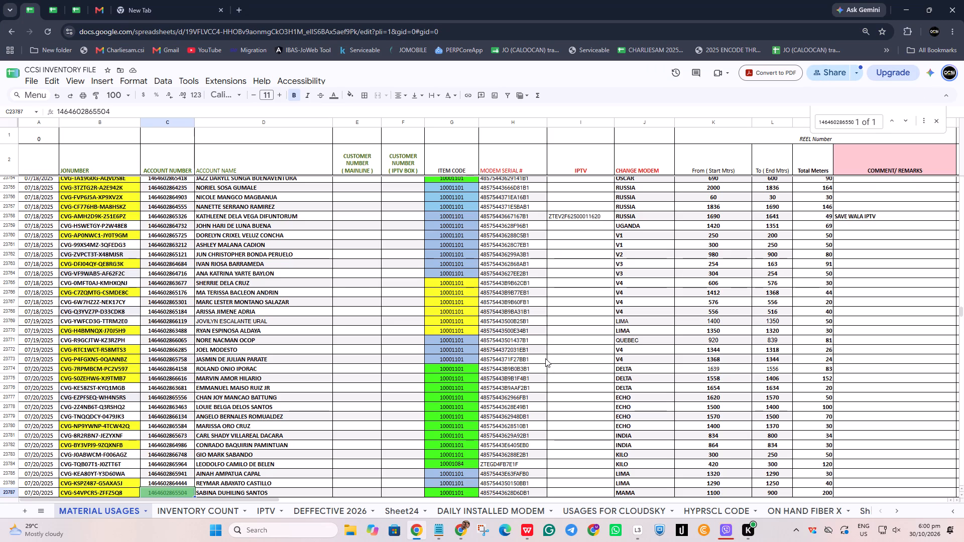
key(ctrl+f)
key(ctrl+v)
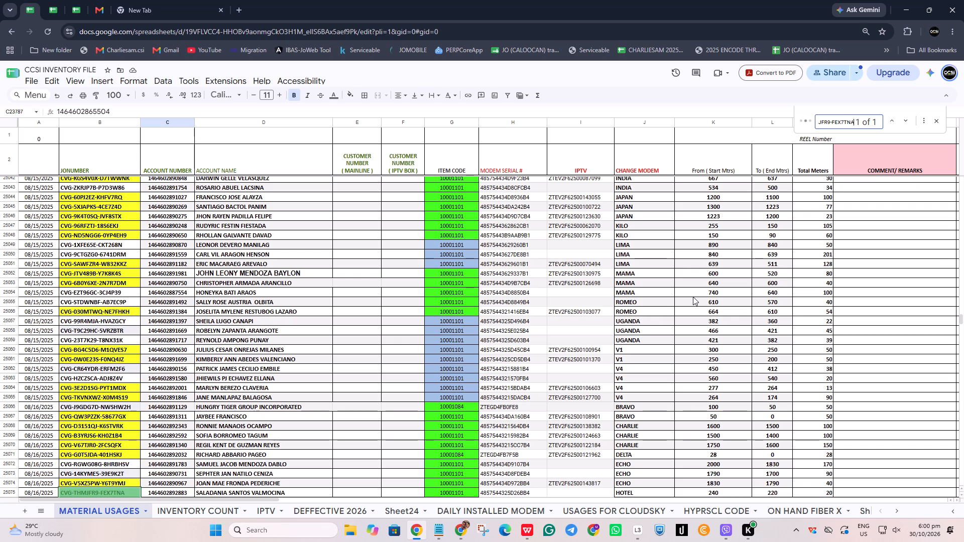
key(Return)
Replace row 159's account number in the variance results with the full number copied from its material usages record.
click(154, 494)
key(ctrl+c)
key(alt+Tab)
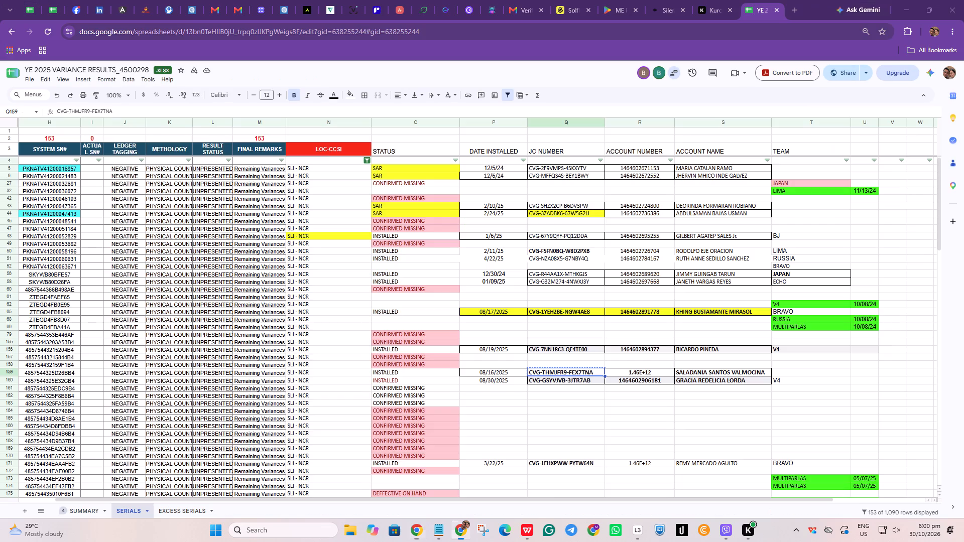
key(Tab)
key(Tab)
key(Left)
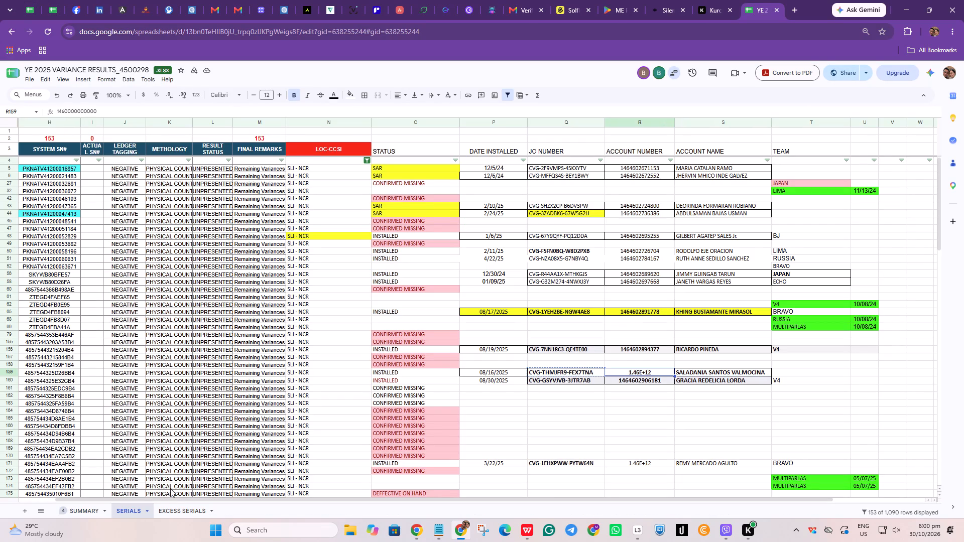
key(ctrl+v)
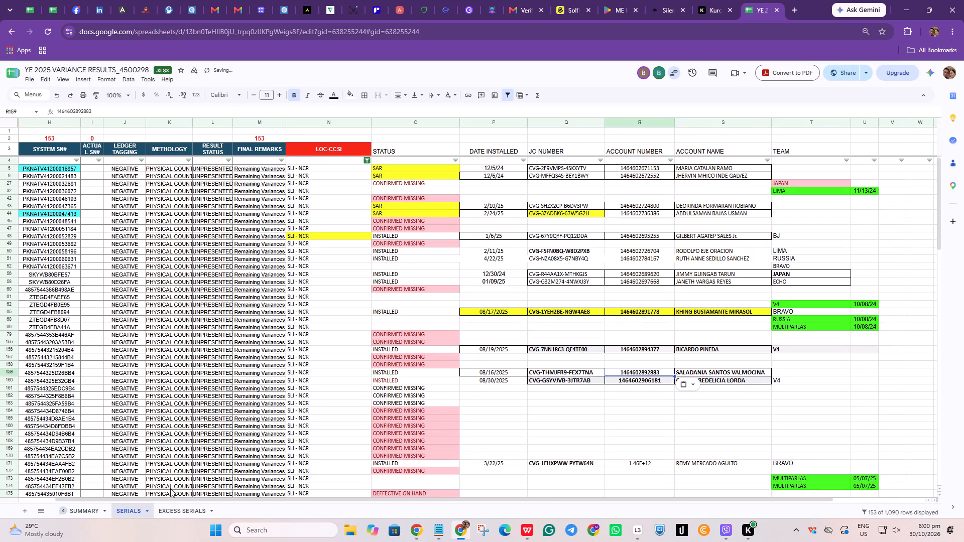
Check the team on row 159's material usages record and enter HOTEL as its team in the variance results.
key(alt+Tab)
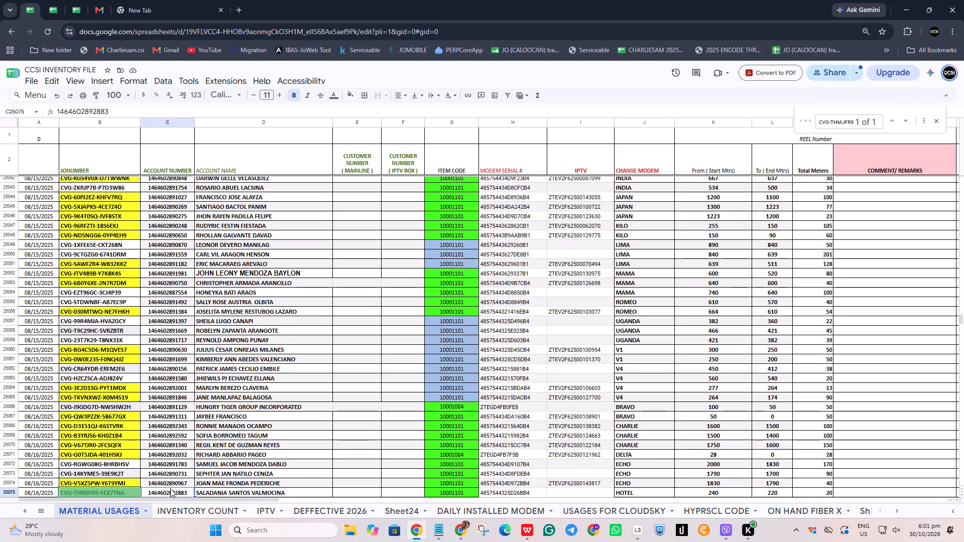
key(Right)
key(Right)
key(Right)
key(Right)
key(Right)
key(alt+Tab)
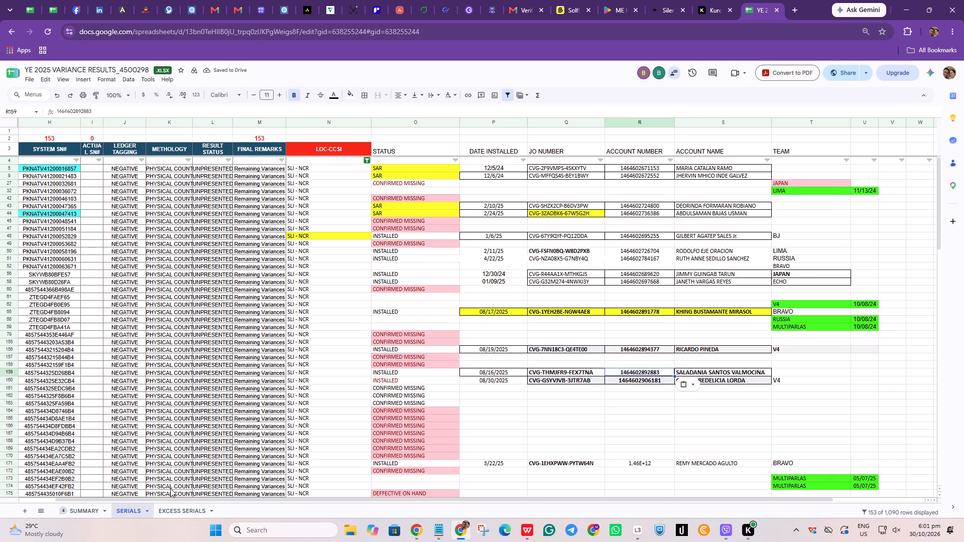
key(Left)
key(Left)
key(Right)
key(Right)
key(Right)
key(Right)
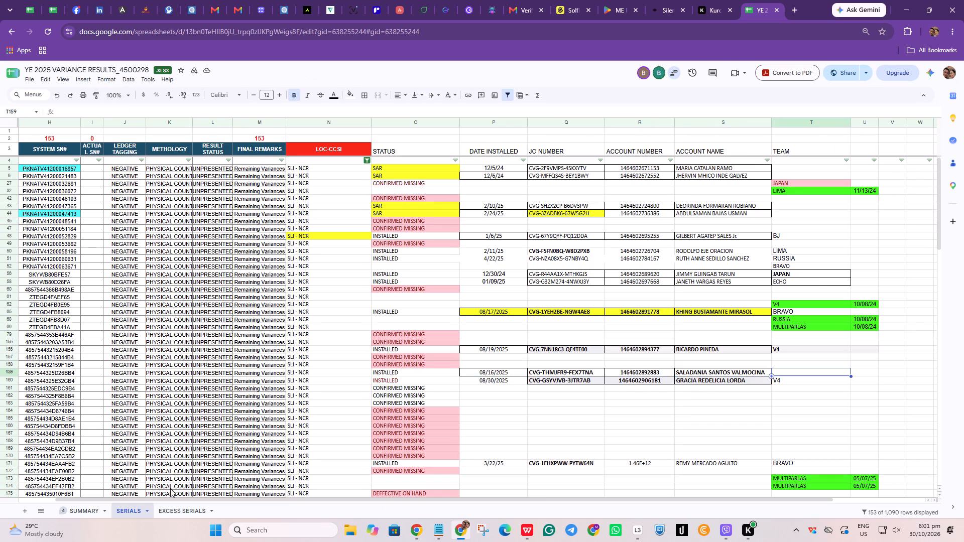
text(HOTEL)
key(Up)
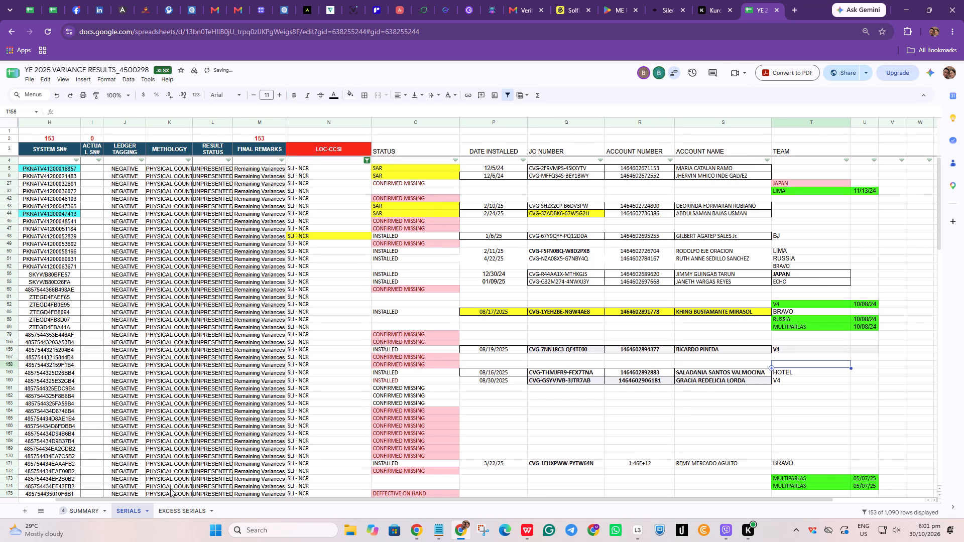
Look through the team entries of the variance results above row 159 for installed serials without a team.
key(Up)
key(Up)
key(Up)
key(Up)
key(Up)
key(Up)
key(Up)
key(Up)
key(Up)
key(Up)
key(Up)
key(Up)
key(Up)
key(Up)
key(Up)
key(Up)
key(Up)
key(Up)
key(Up)
key(Up)
key(Up)
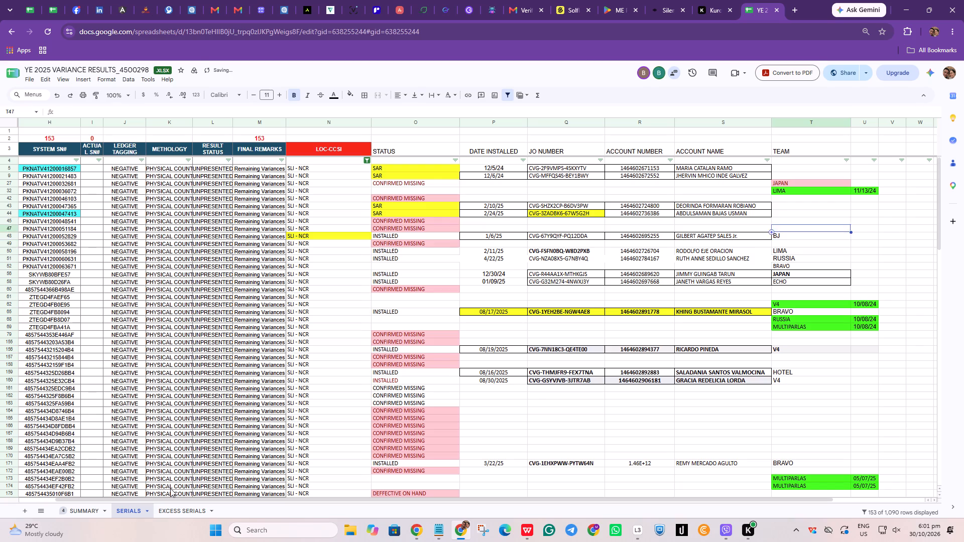
key(Down)
key(Down)
key(Down)
key(Down)
key(Down)
key(Down)
key(Down)
key(Down)
key(Down)
key(Down)
key(Down)
key(Down)
key(Down)
key(Down)
key(Down)
key(Down)
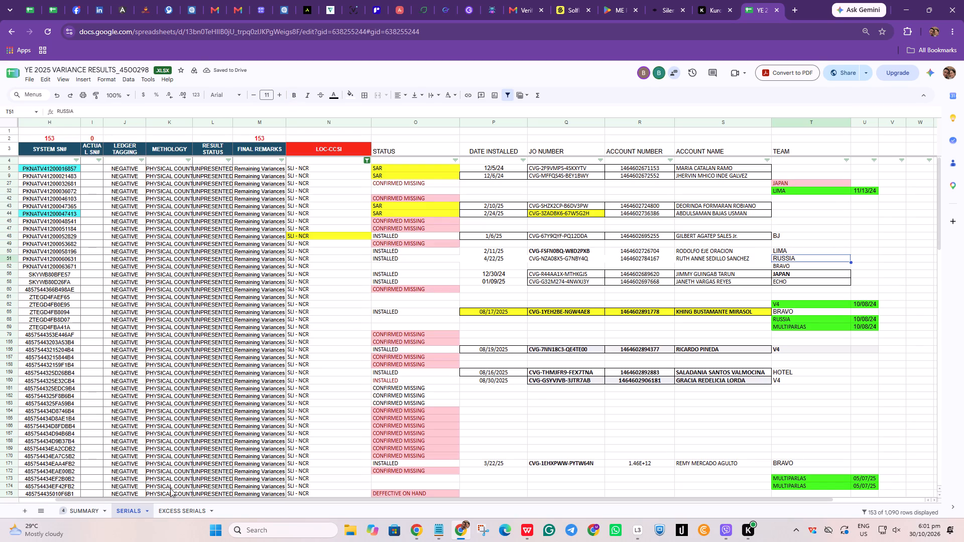
Look through the team entries of the variance results below row 51 for serials with job details but no team.
key(Down)
key(Down)
key(Down)
key(Down)
key(Down)
key(Down)
key(Down)
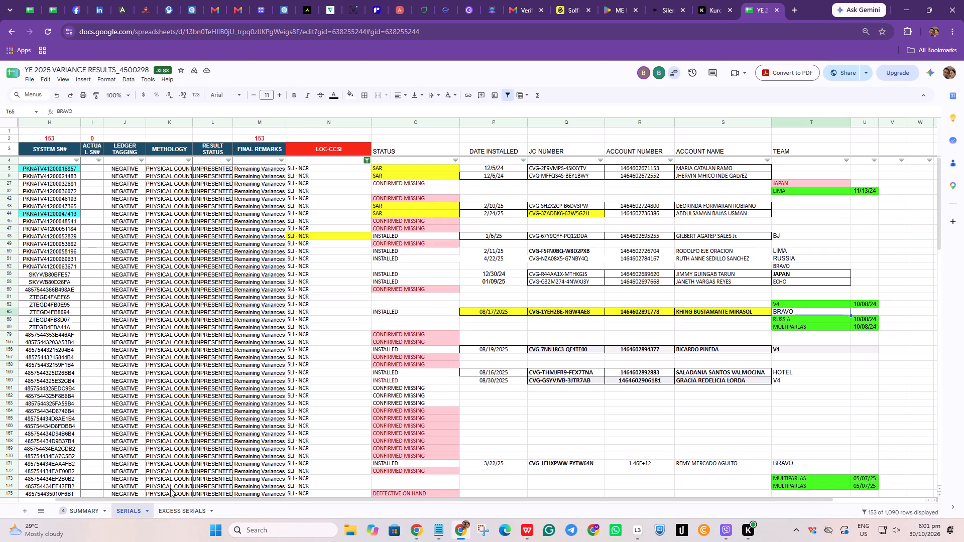
key(Down)
key(Down)
key(Down)
key(Down)
key(Down)
key(Down)
key(Down)
key(Down)
key(Down)
key(Down)
key(Down)
key(Down)
key(Down)
key(Down)
key(Down)
key(Down)
key(Down)
key(Down)
key(Down)
key(Down)
key(Down)
key(Down)
key(Down)
key(Down)
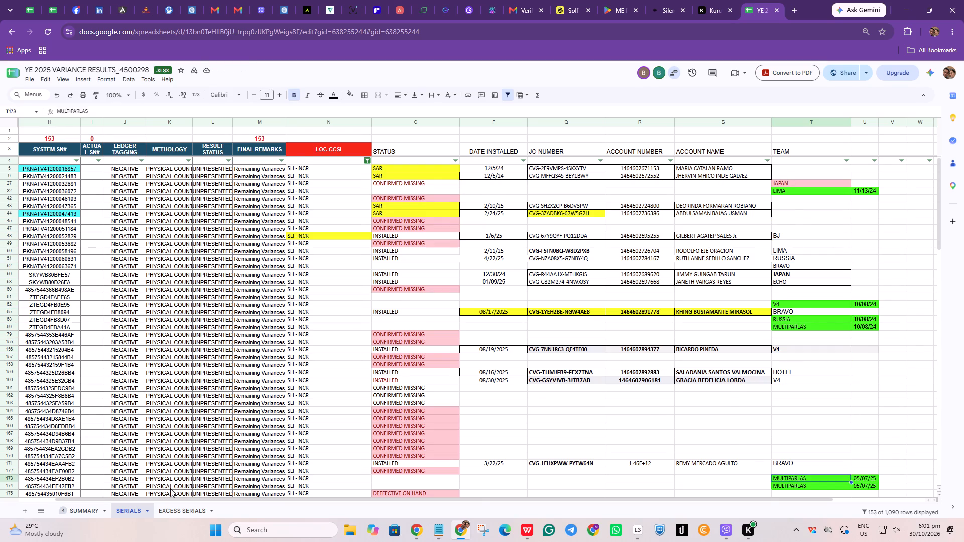
key(Up)
key(Up)
key(Up)
key(Up)
key(Up)
key(Up)
key(Up)
key(Up)
key(Up)
key(Up)
key(Up)
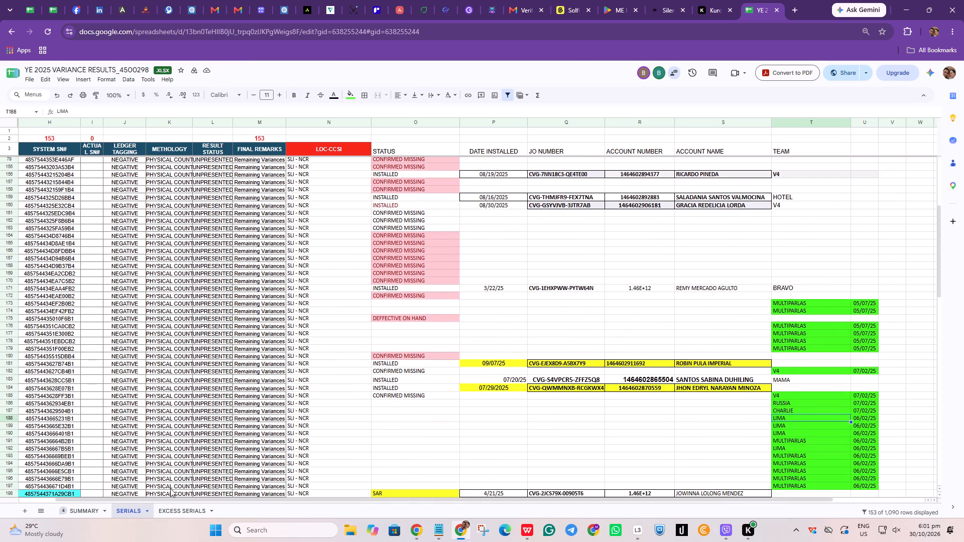
key(Down)
key(Down)
key(Down)
key(Down)
key(Down)
key(Down)
key(Down)
key(Down)
key(Down)
key(Down)
key(Down)
key(Down)
key(Down)
key(Down)
key(Down)
key(Down)
key(Down)
key(Down)
key(Down)
key(Down)
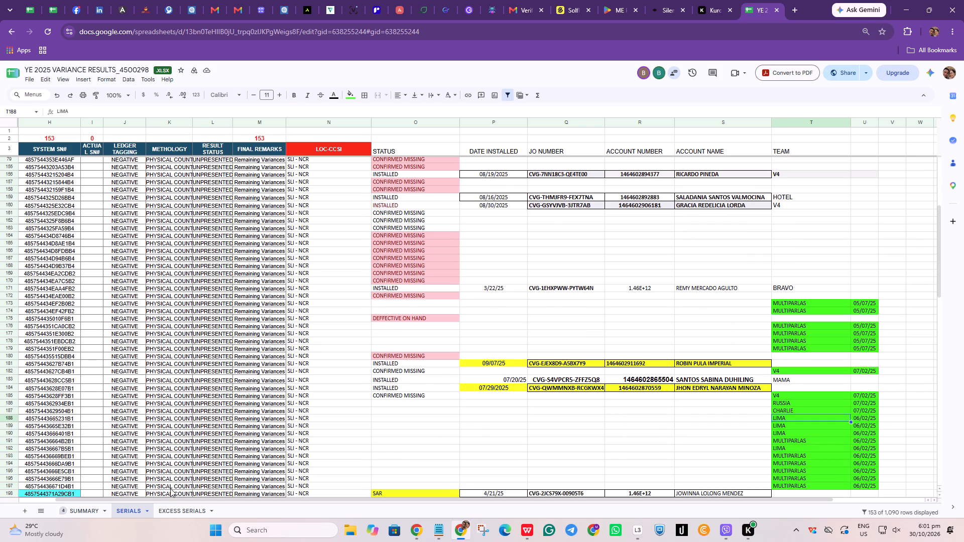
Search the inventory's material usages for the JO number of row 198 in the variance results.
key(Up)
key(Up)
key(Up)
key(Up)
key(Up)
key(Up)
key(Up)
key(Up)
key(Up)
key(Up)
key(Up)
key(Up)
key(Up)
key(Up)
key(Up)
key(Up)
key(Up)
key(Up)
key(Up)
key(Up)
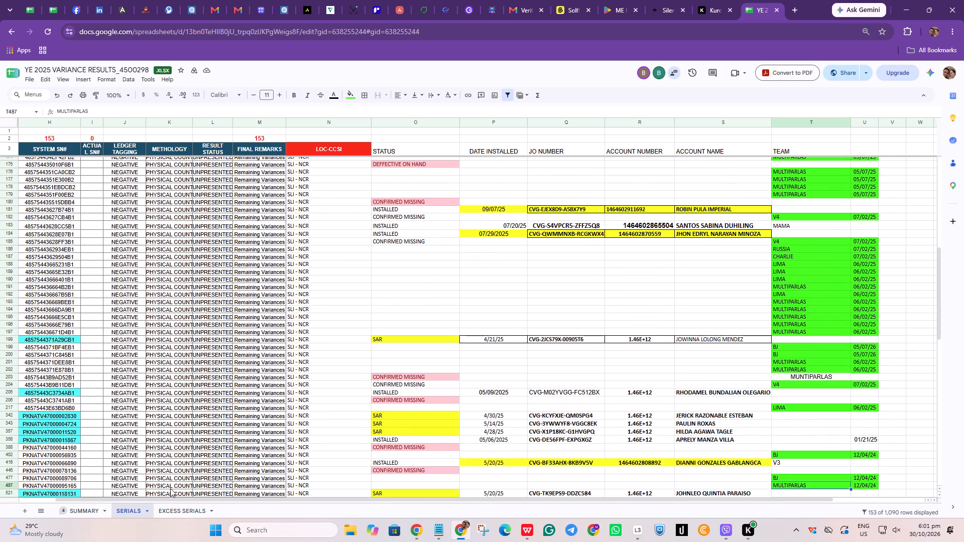
key(Left)
key(Left)
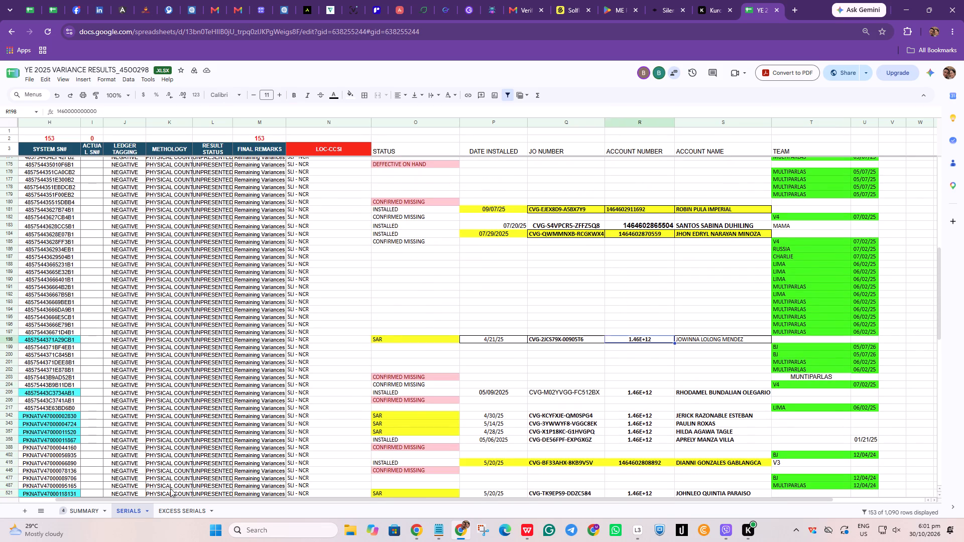
key(Left)
key(ctrl+c)
key(alt+Tab)
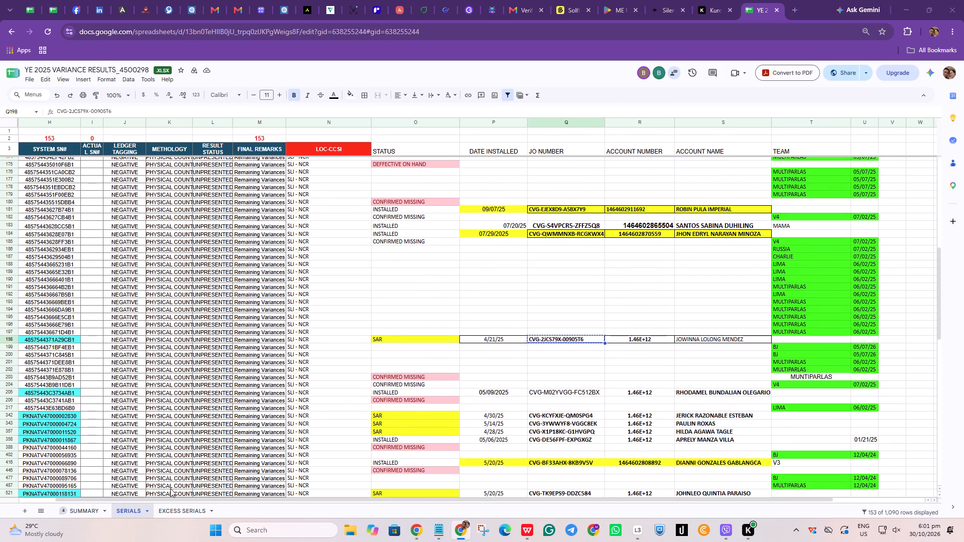
key(alt+Tab)
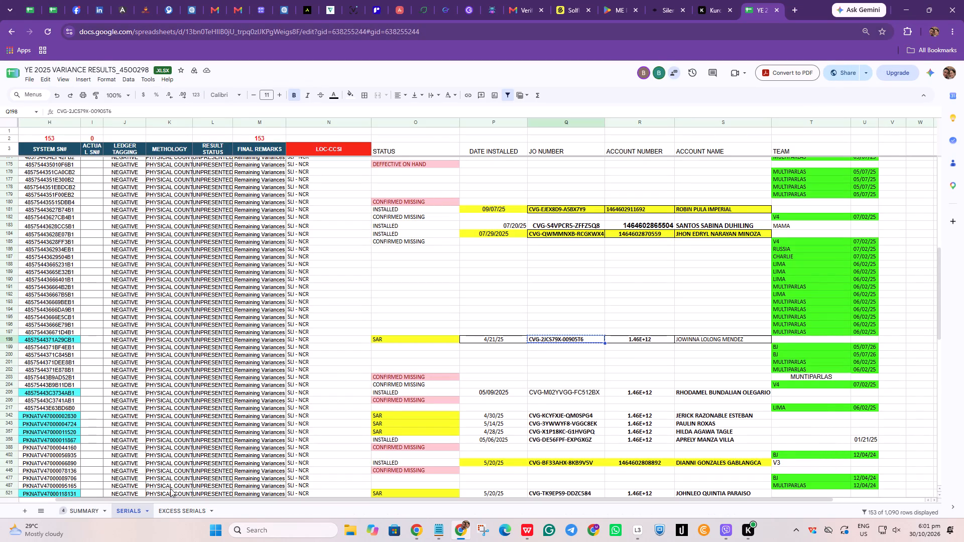
key(alt+Tab)
key(ctrl+f)
key(ctrl+v)
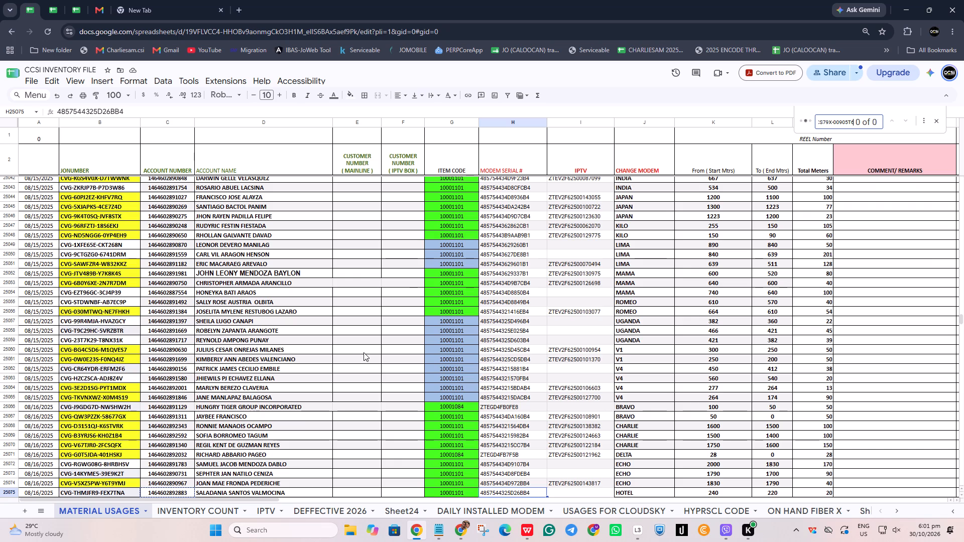
Search the inventory's material usages for the account name of row 198 in the variance results.
key(alt+Tab)
key(Tab)
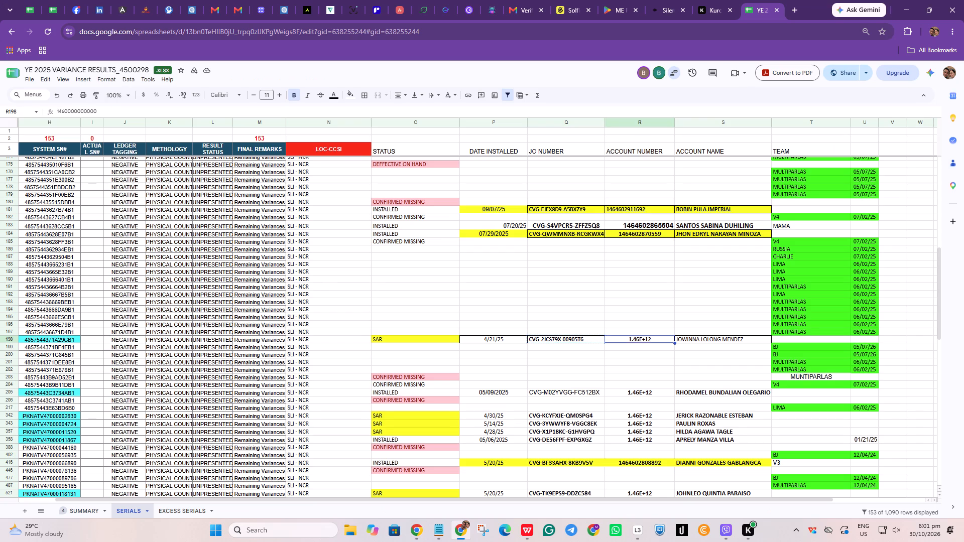
key(Right)
key(ctrl+c)
key(alt+Tab)
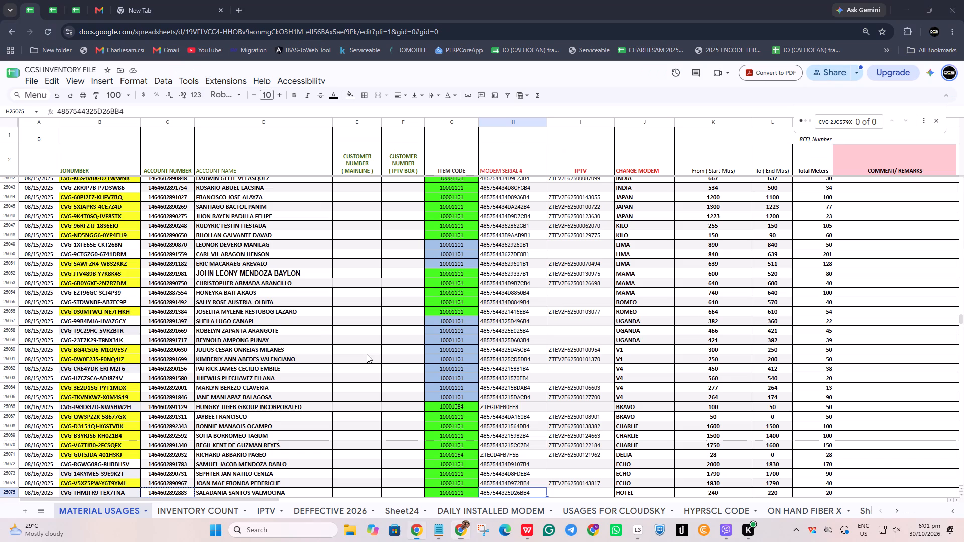
key(alt+Tab)
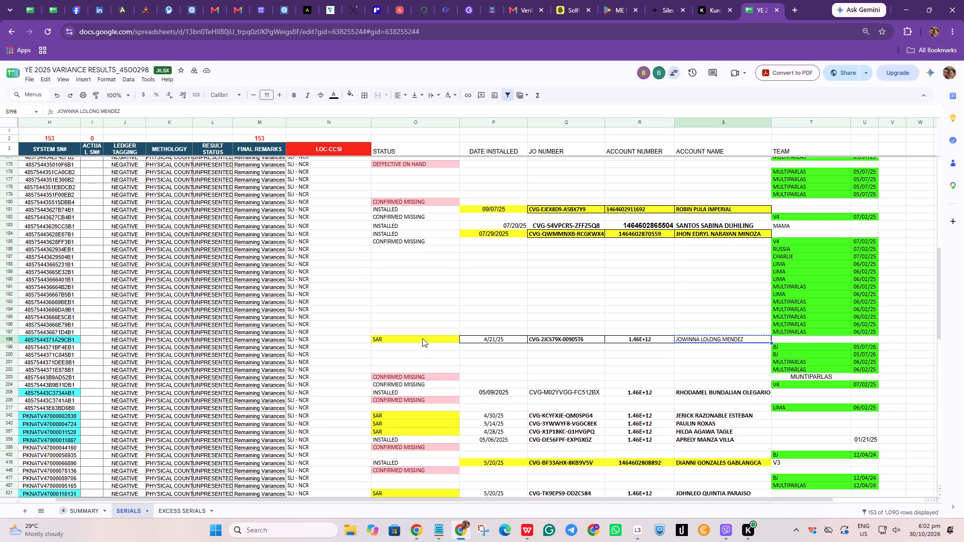
key(alt+Tab)
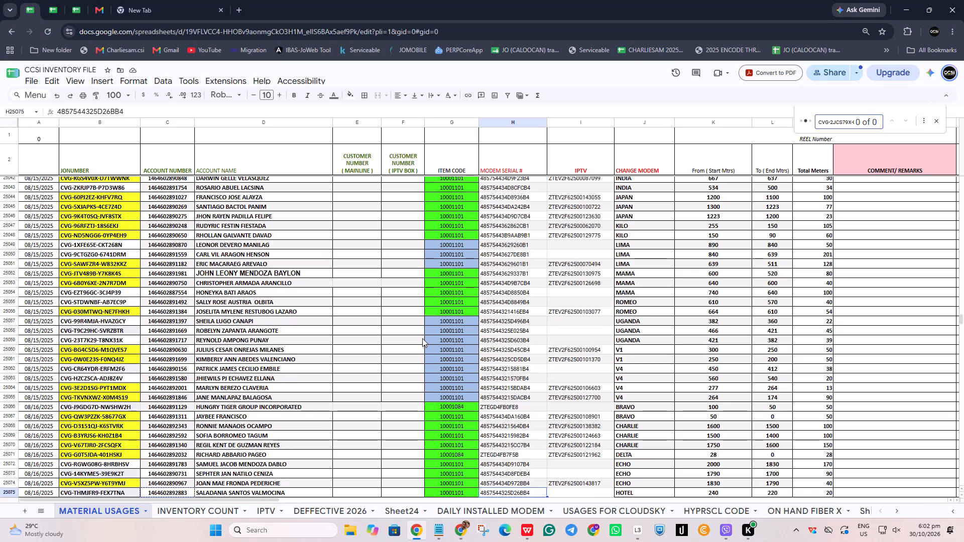
key(ctrl+f)
key(ctrl+v)
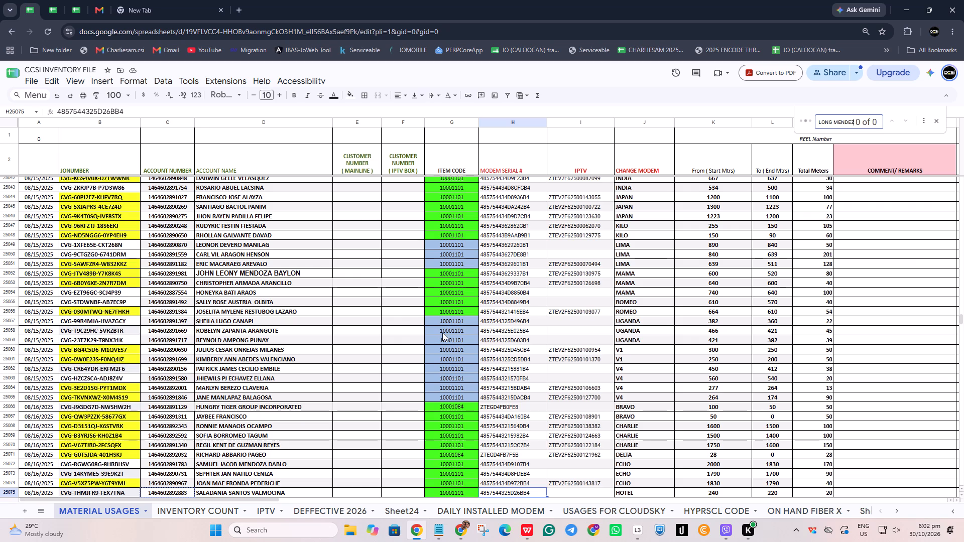
Search the inventory's material usages for the JO number of row 205 in the variance results.
key(alt+Tab)
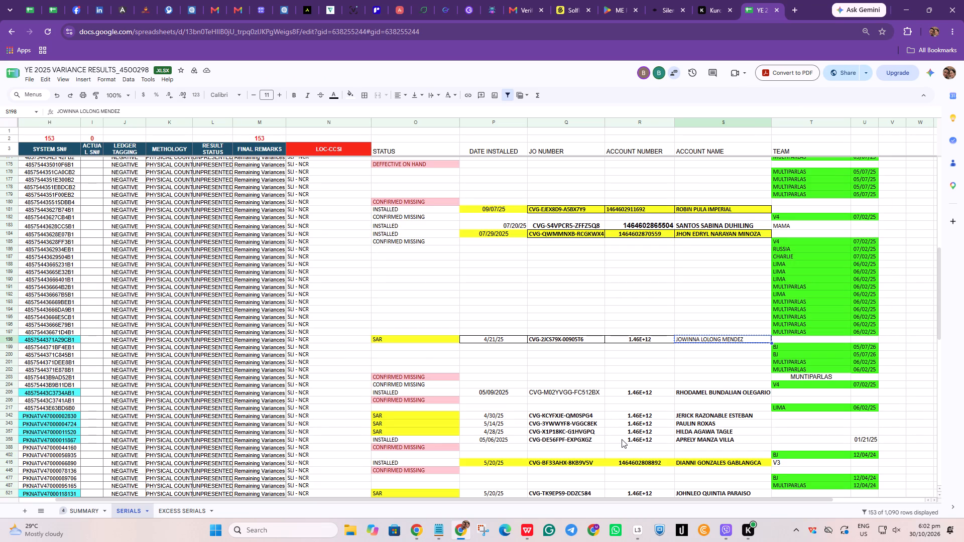
key(Tab)
key(Left)
key(Left)
key(Left)
key(Down)
key(Down)
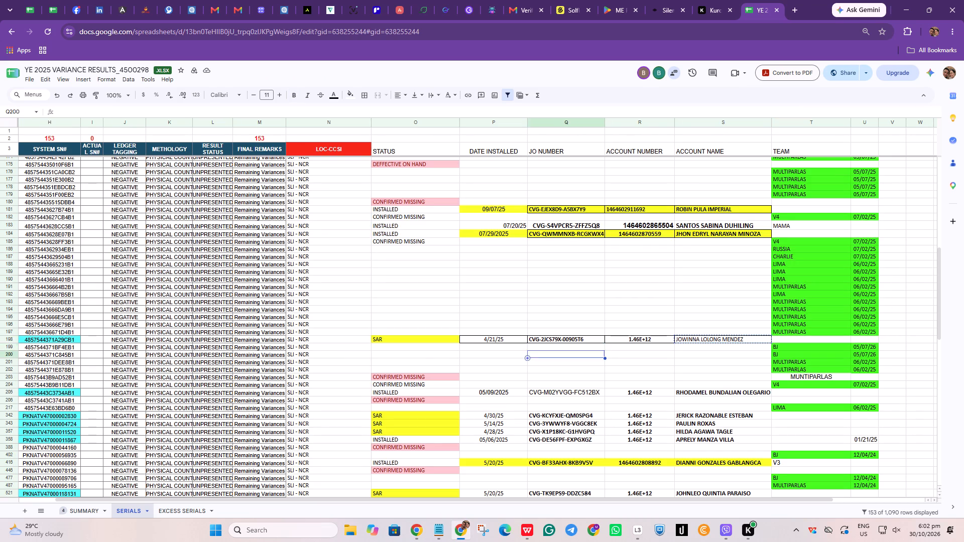
key(Down)
key(Down)
key(Down)
key(Down)
key(Down)
key(Left)
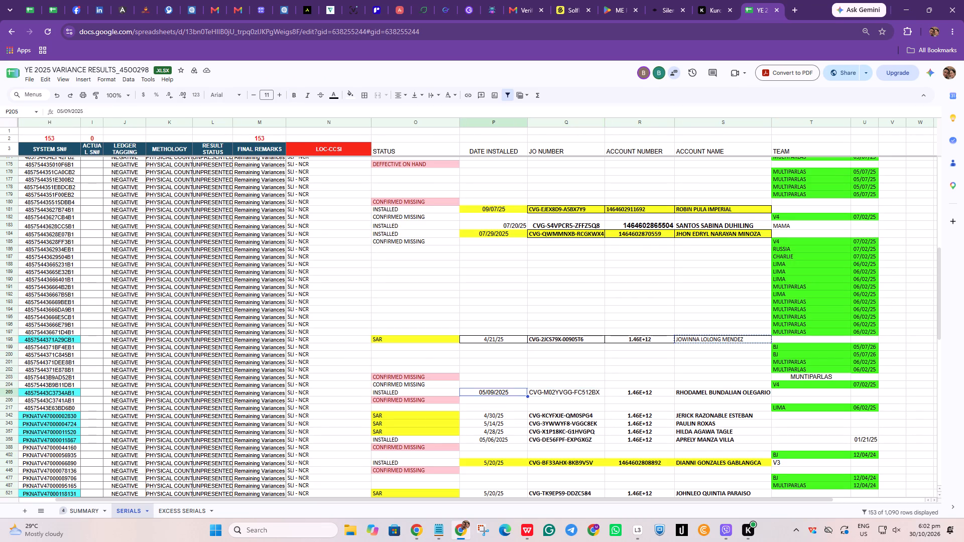
key(Right)
key(Left)
key(Right)
key(ctrl+c)
key(alt+Tab)
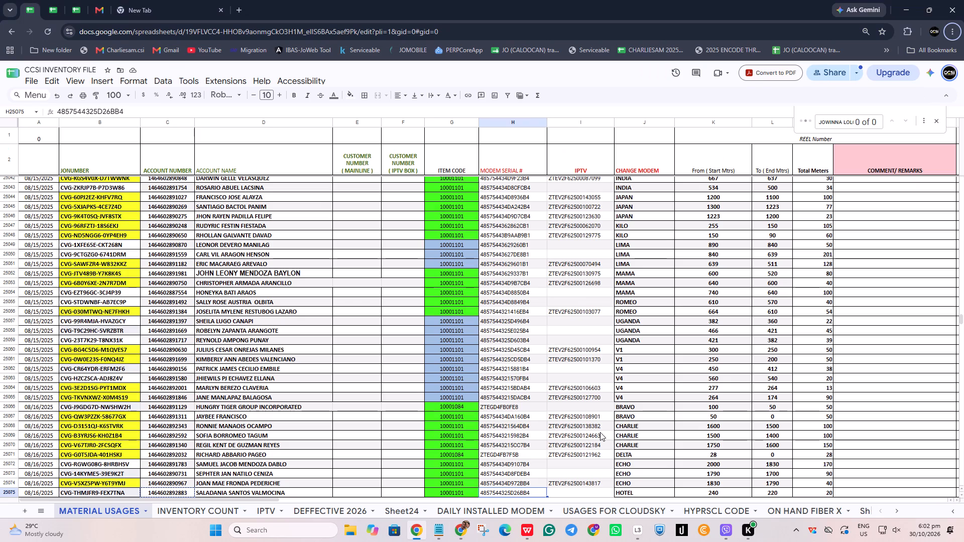
key(ctrl+f)
key(ctrl+v)
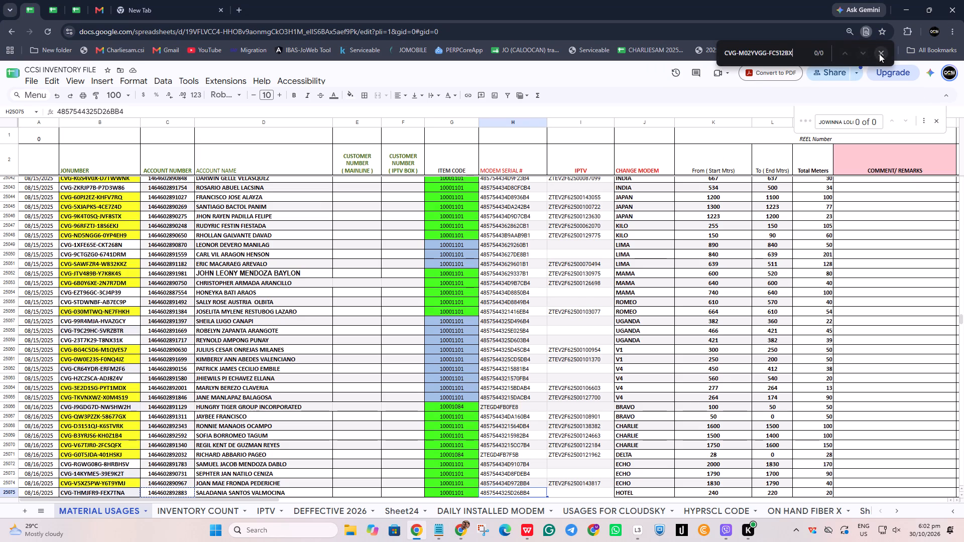
click(880, 54)
click(891, 305)
key(ctrl+f)
key(ctrl+v)
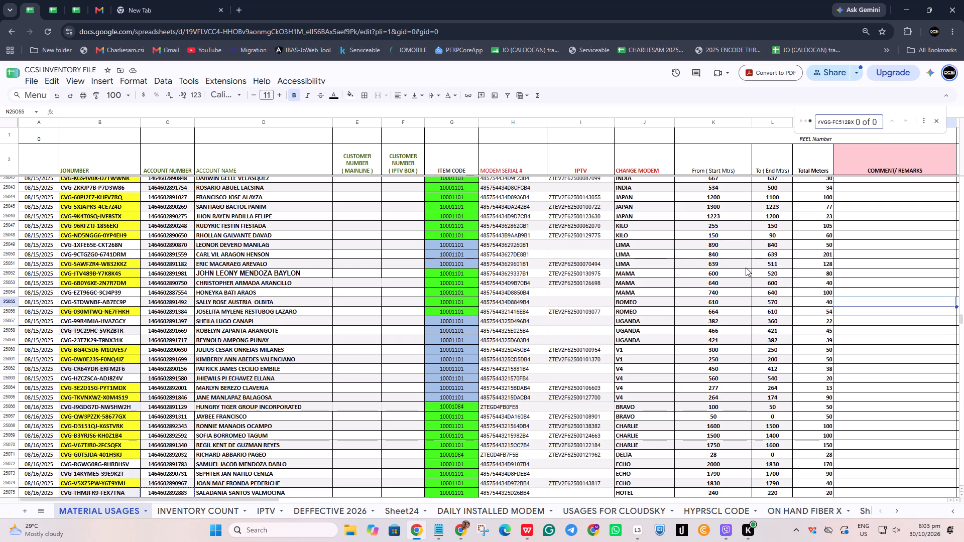
key(Return)
Search the inventory's material usages for the system serial number of row 205 in the variance results.
key(alt+Tab)
key(Tab)
key(Tab)
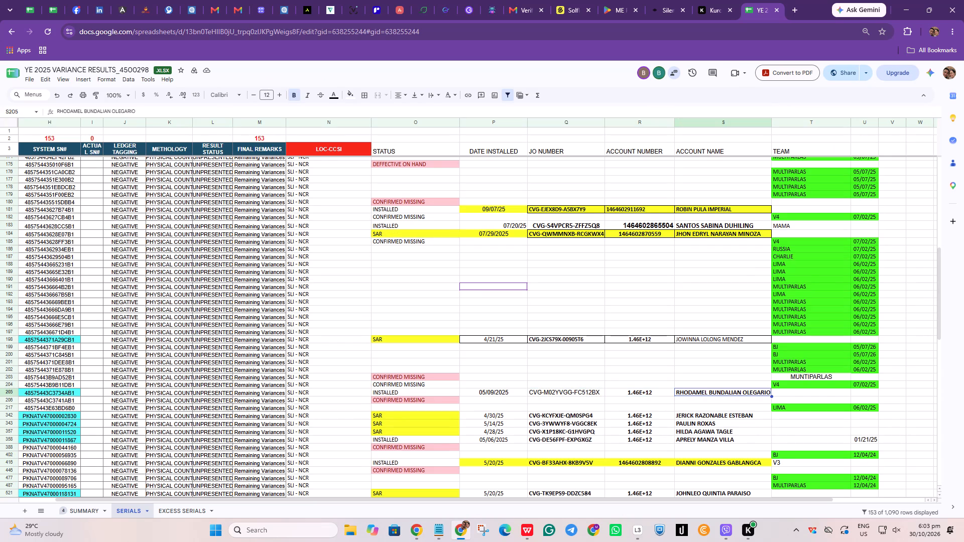
key(Left)
key(Left)
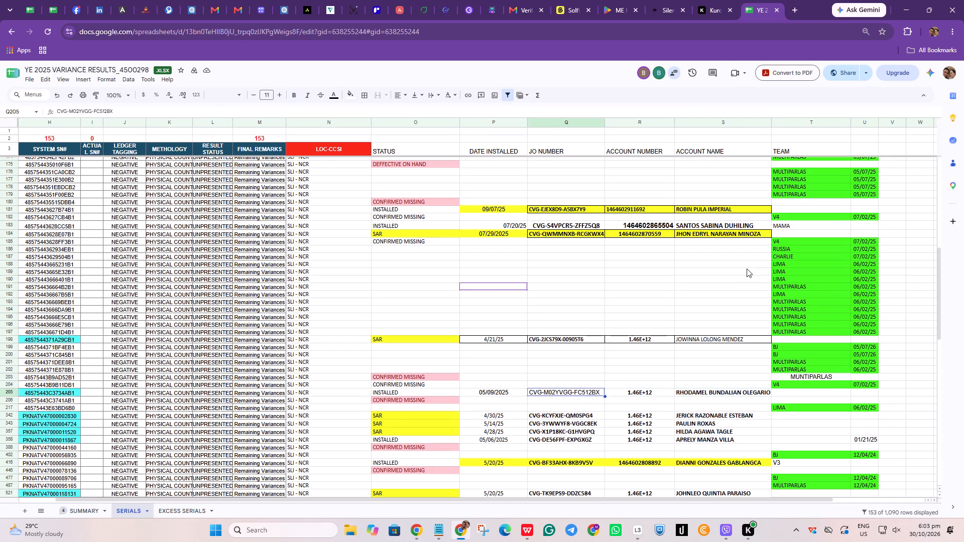
key(Left)
key(Left)
key(Left)
key(Right)
key(Left)
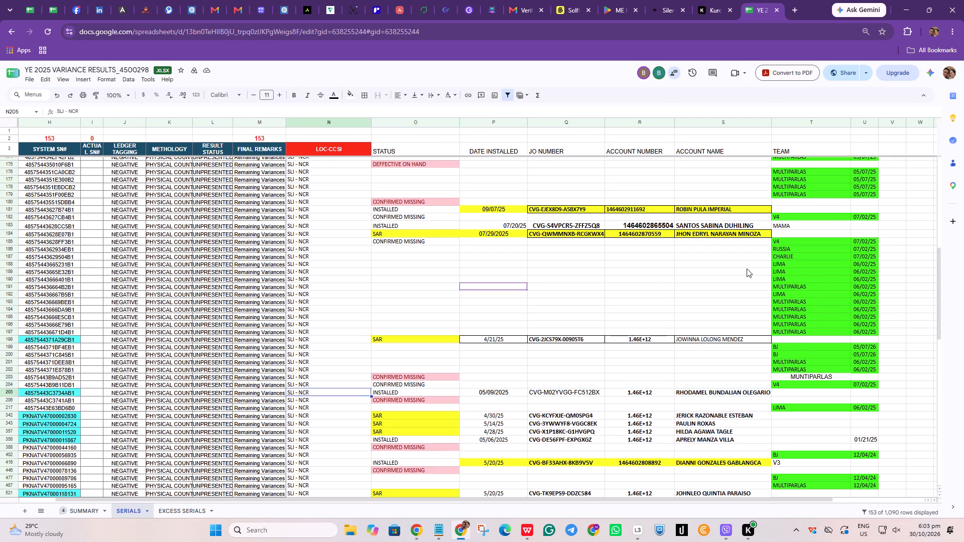
key(Left)
key(Left)
key(Left)
key(Left)
key(Left)
key(Left)
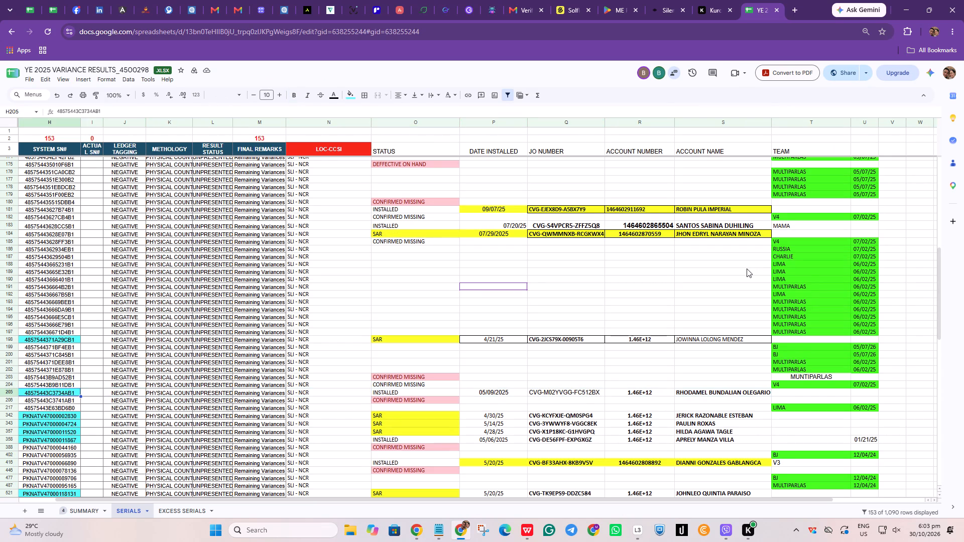
key(ctrl+c)
key(alt+Tab)
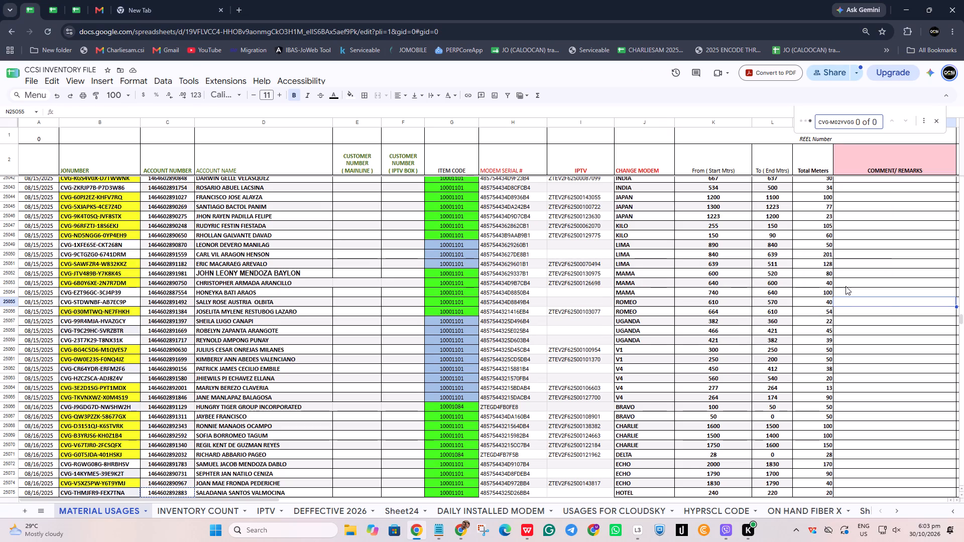
key(ctrl+f)
key(ctrl+v)
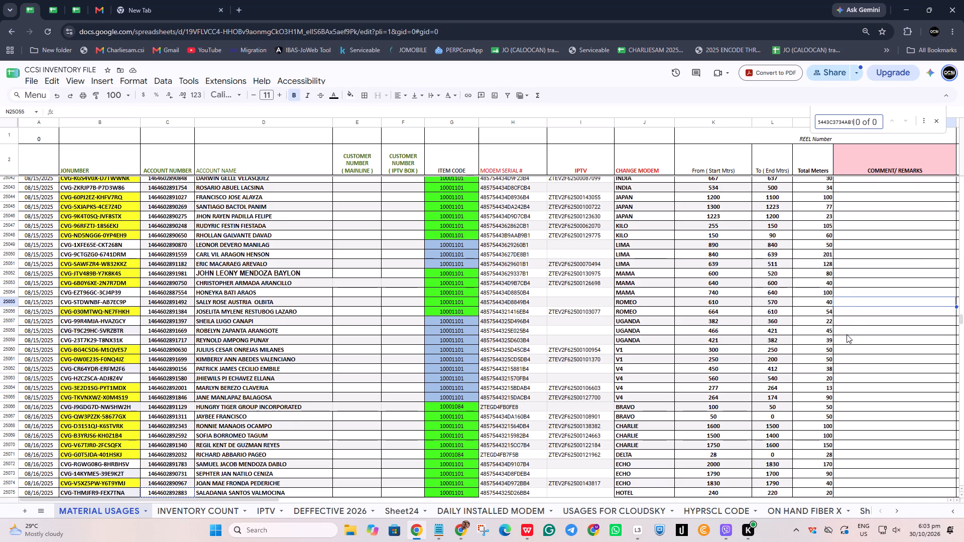
Search the inventory's material usages for the JO number of row 205 in the variance results.
key(alt+Tab)
key(Tab)
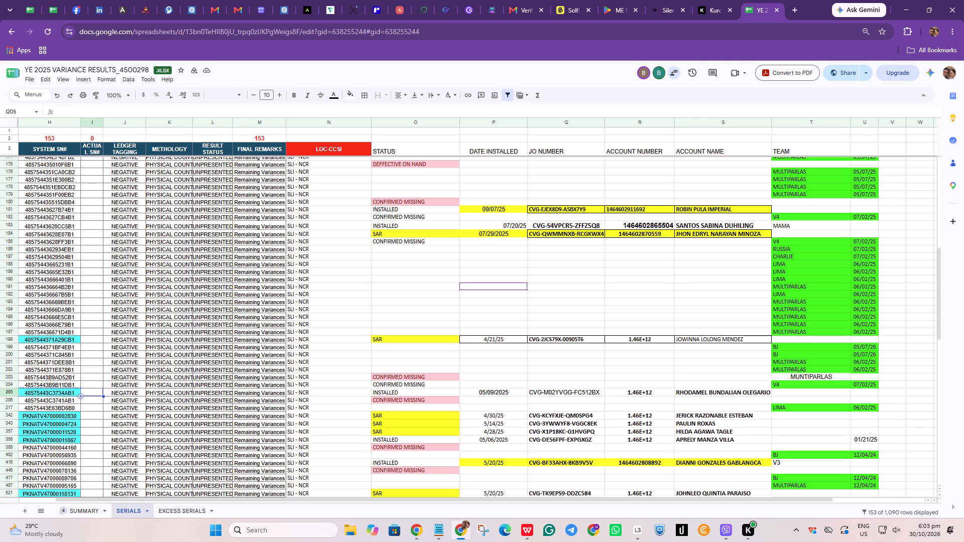
key(Tab)
key(Tab)
key(Tab)
key(Tab)
key(Tab)
key(Tab)
key(Right)
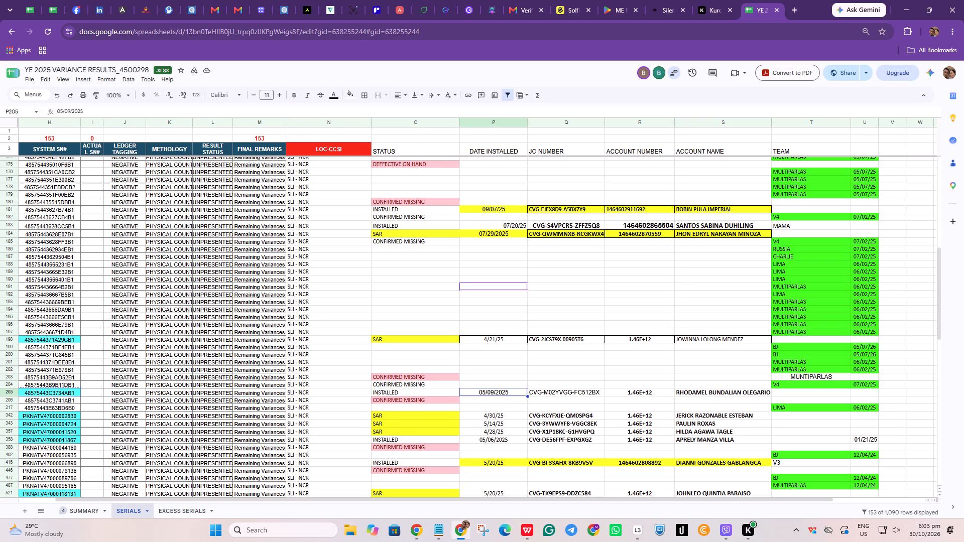
key(Right)
key(Right)
key(Right)
key(Right)
key(Right)
key(Left)
key(Left)
key(Left)
key(Left)
key(Left)
key(Left)
key(Left)
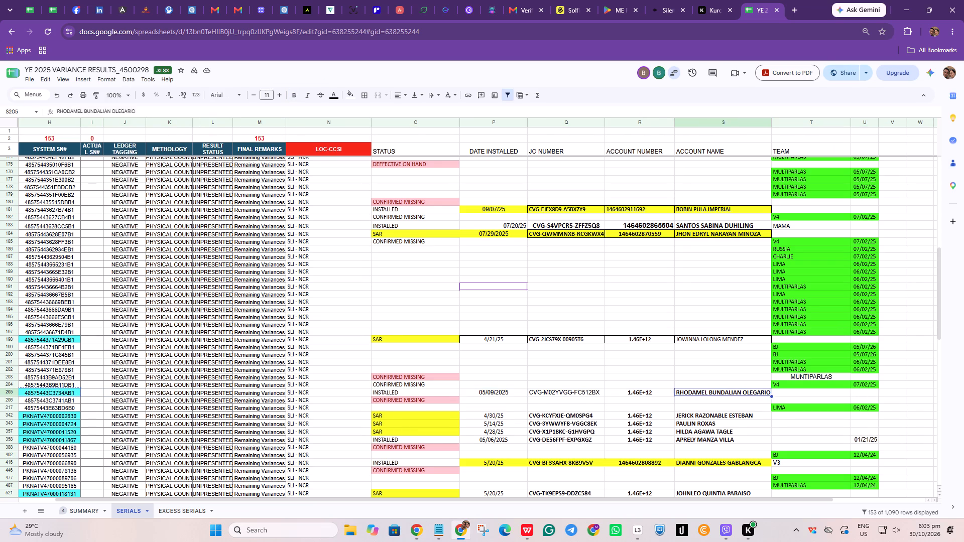
key(Right)
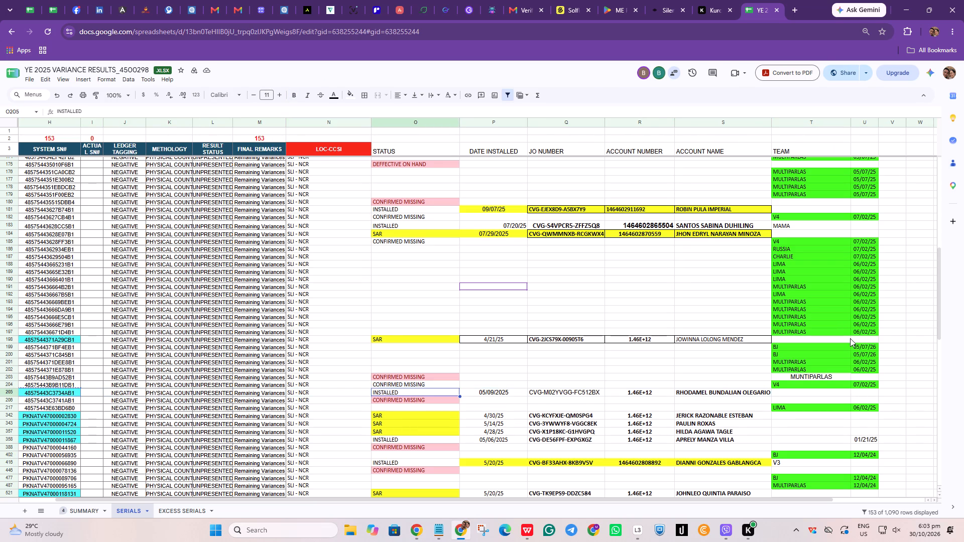
key(Right)
key(Right)
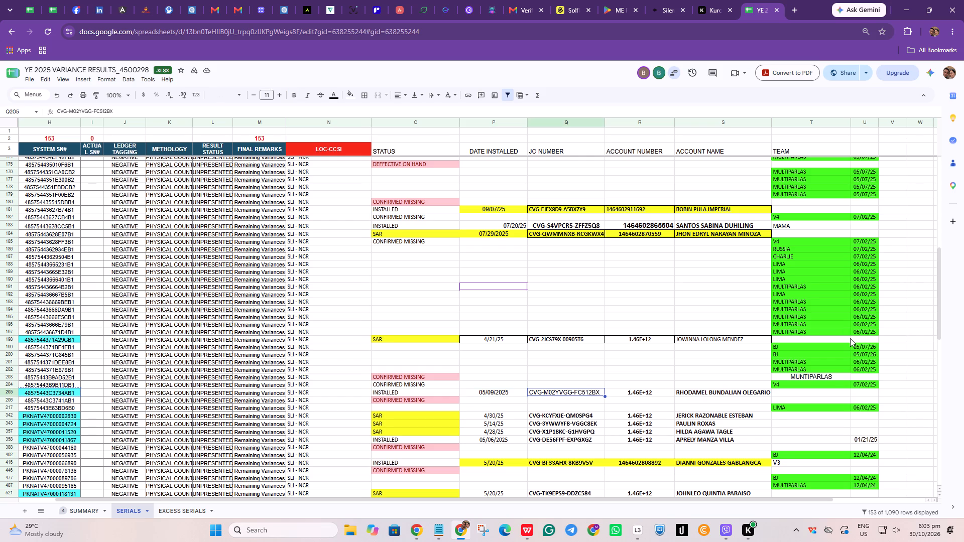
key(ctrl+c)
key(alt+Tab)
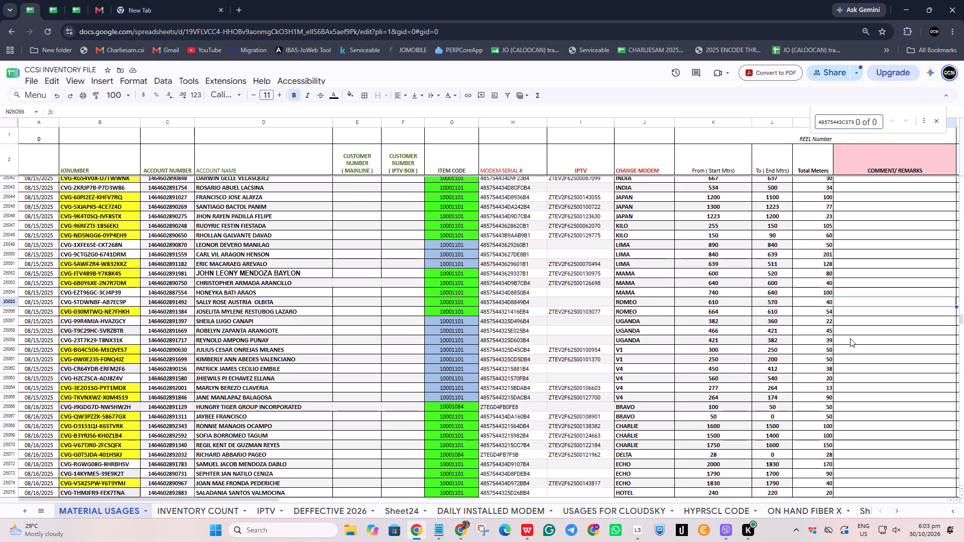
key(ctrl+f)
key(ctrl+v)
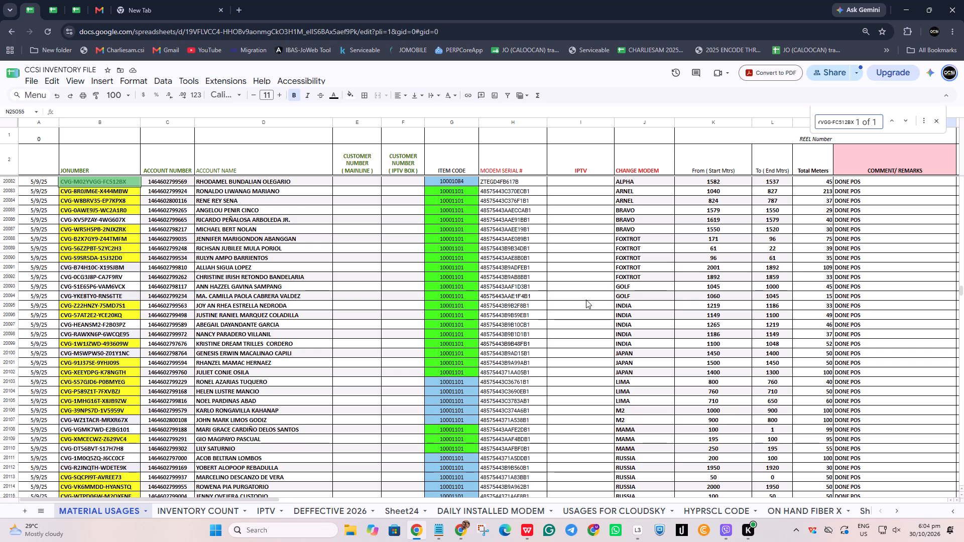
Copy the full account number from the matching inventory record into row 205 of the variance results.
click(161, 184)
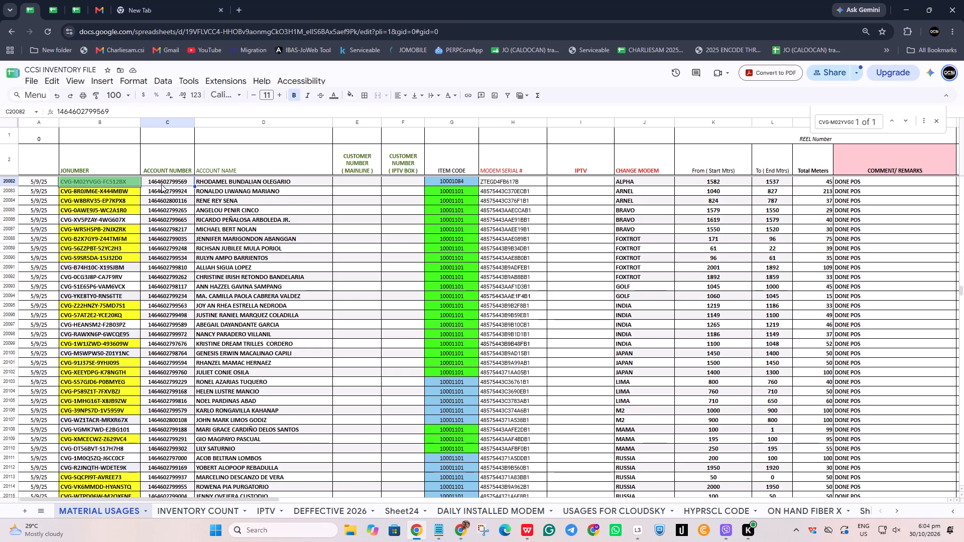
key(ctrl+c)
key(alt+Tab)
key(Tab)
key(Tab)
key(Left)
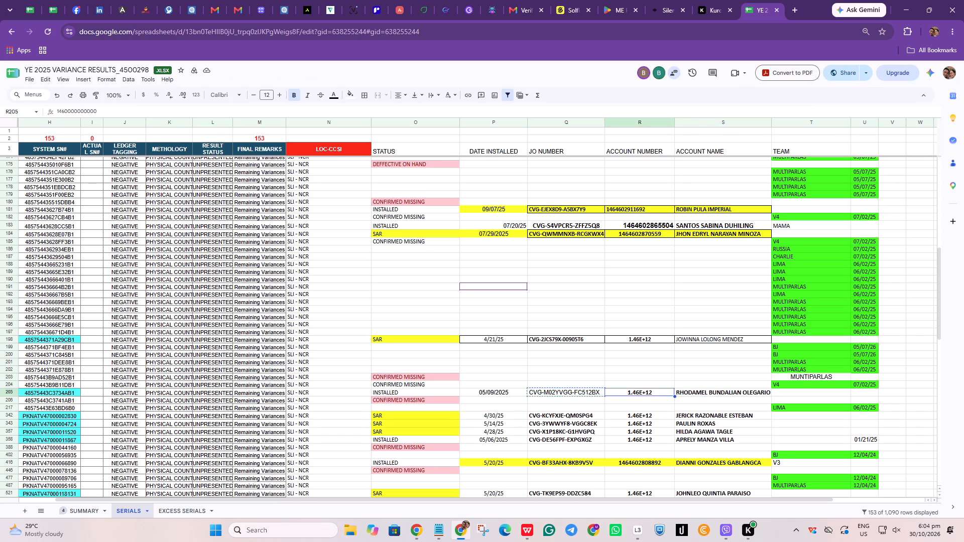
key(ctrl+v)
Copy the team ALPHA from the matching inventory record into the TEAM column of row 205.
key(Left)
key(Left)
key(Left)
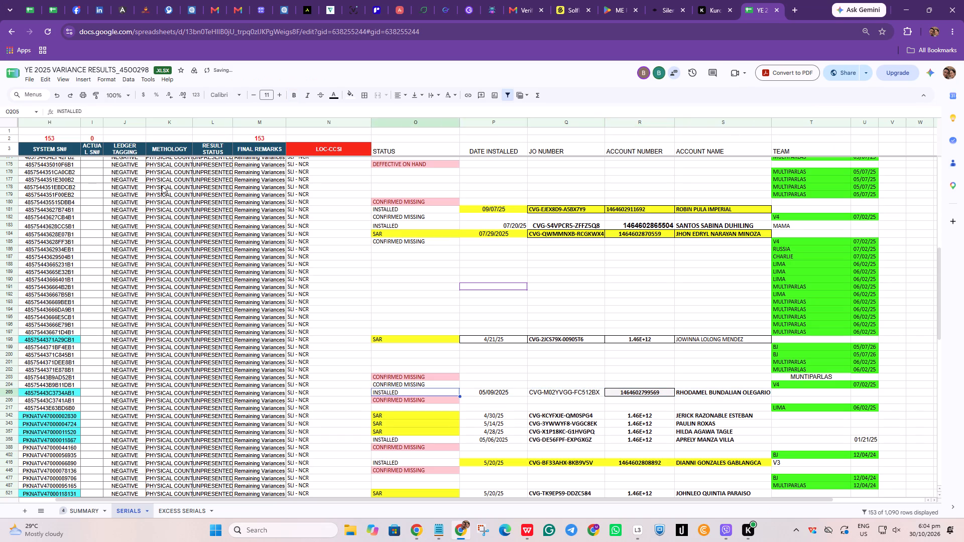
key(Right)
key(Right)
key(Right)
key(Right)
key(Right)
key(Left)
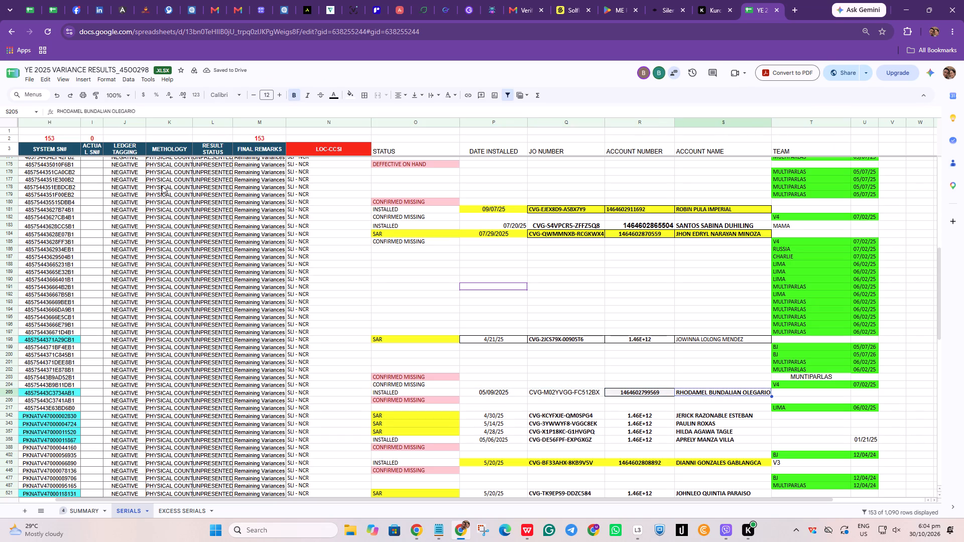
key(Right)
key(alt+Tab)
key(Left)
key(Left)
key(Left)
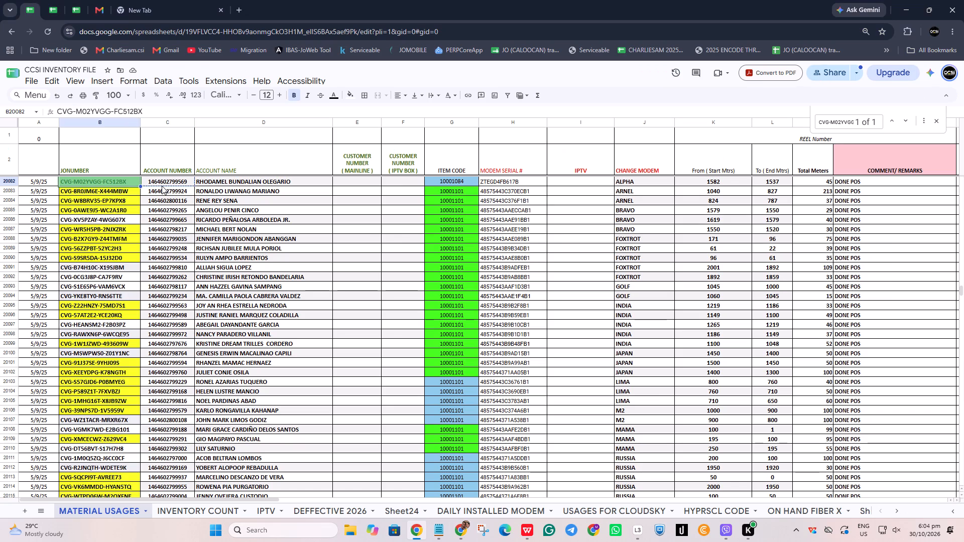
key(Right)
key(Right)
key(Right)
key(Right)
key(Right)
key(Right)
key(Right)
key(Right)
key(Right)
key(Right)
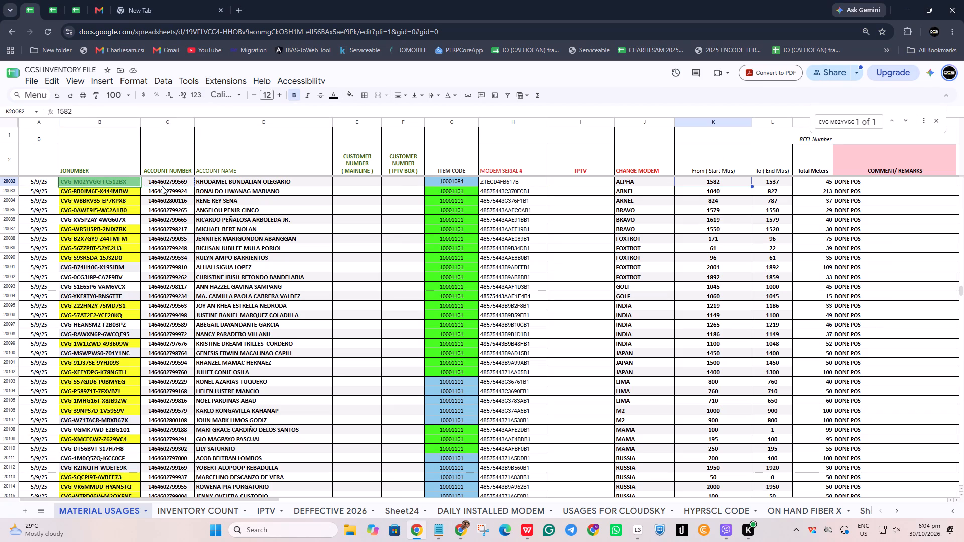
key(Left)
key(ctrl+c)
key(alt+Tab)
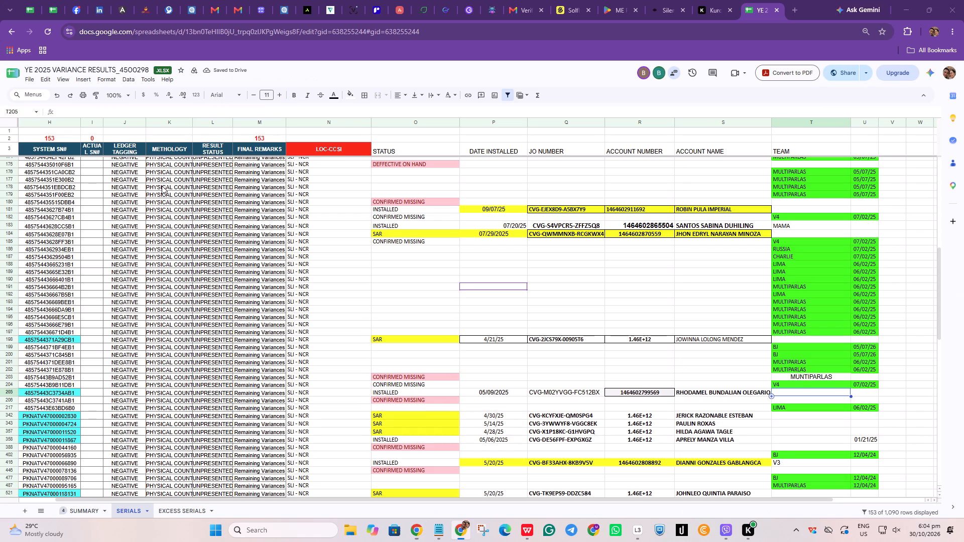
key(ctrl+v)
Look through the rows below row 205 of the variance results for installed or SAR serials without a team.
key(Down)
key(Left)
key(Left)
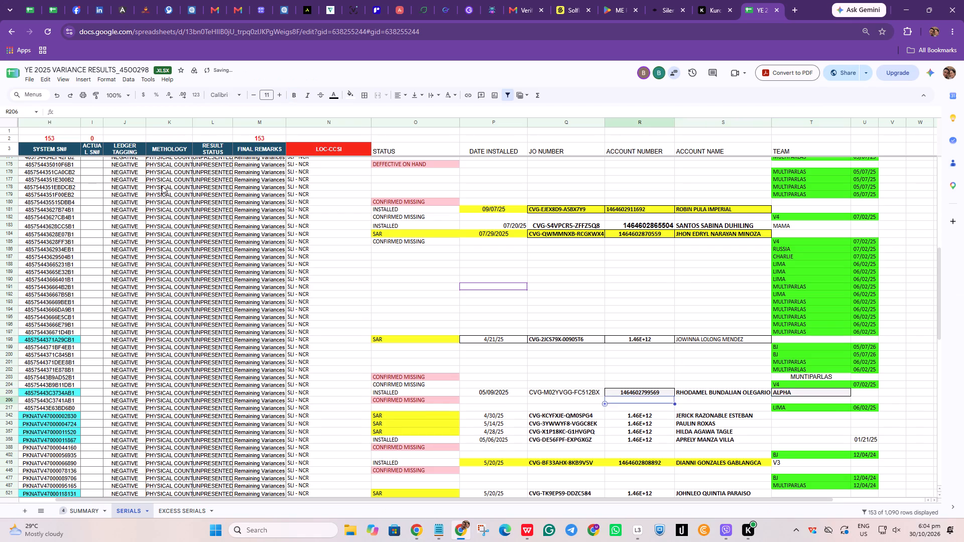
key(Left)
key(Left)
key(Down)
key(Down)
key(Down)
key(Down)
key(Down)
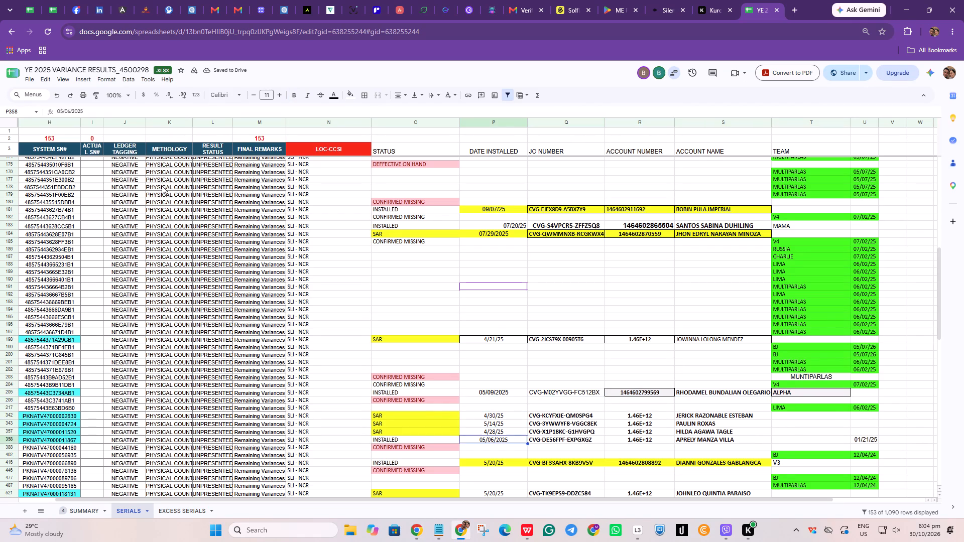
key(Down)
key(Down)
key(Down)
key(Down)
key(Down)
key(Down)
key(Down)
key(Down)
key(Down)
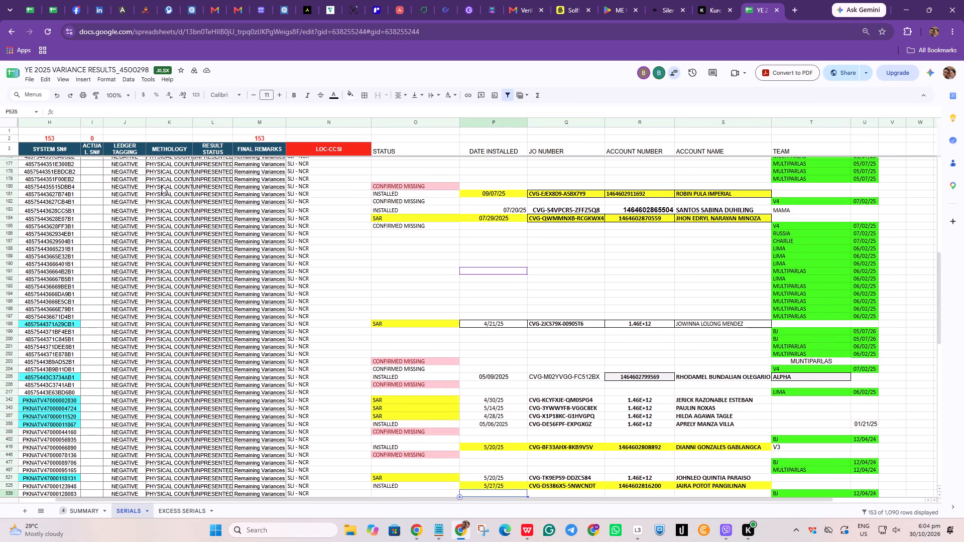
key(Up)
key(Up)
key(Up)
key(Up)
key(Up)
key(Up)
key(Down)
key(Down)
key(Down)
key(Down)
key(Down)
key(Down)
key(Down)
key(Down)
key(Down)
key(Down)
key(Down)
key(Down)
key(Down)
key(Down)
key(Down)
key(Down)
key(Down)
key(Down)
key(Down)
key(Down)
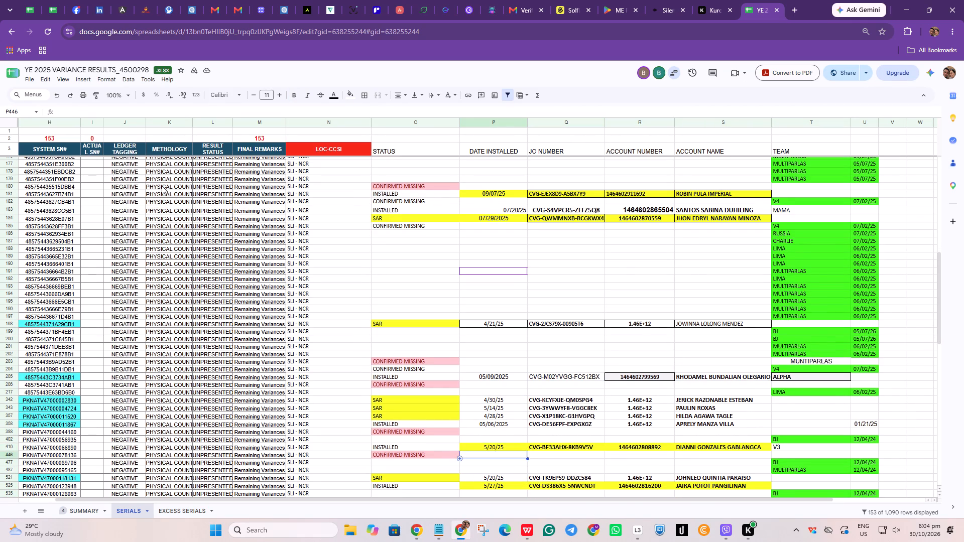
key(Up)
key(Up)
key(Up)
key(Up)
key(Up)
key(Up)
key(Up)
key(Up)
key(Up)
key(Up)
key(Up)
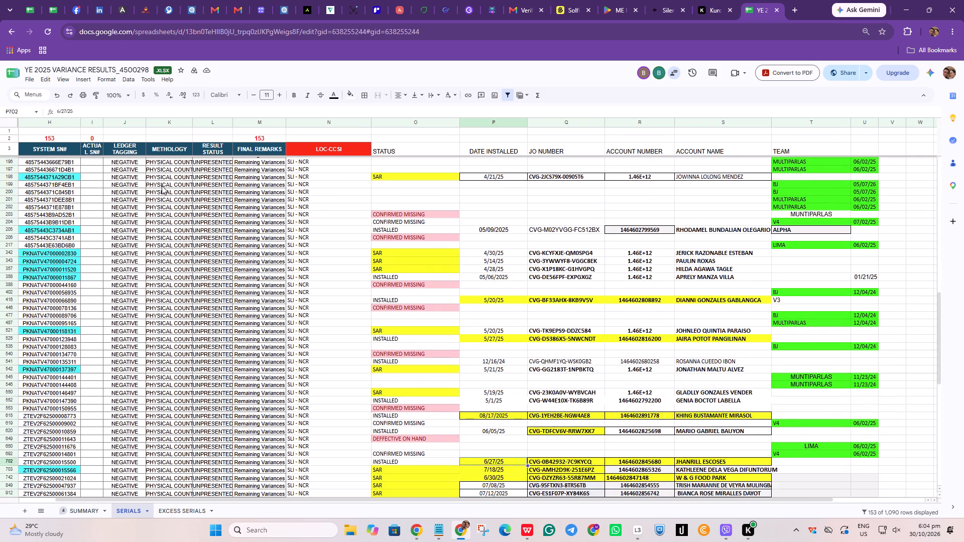
key(Up)
key(Up)
key(Up)
key(Up)
key(Up)
key(Up)
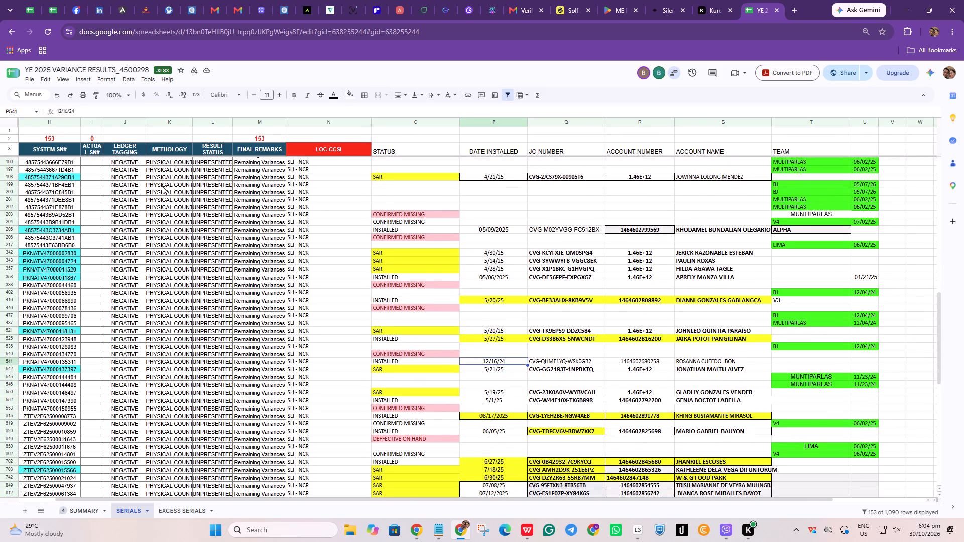
Search the inventory's material usages for the account number of row 541 in the variance results.
key(Left)
key(Right)
key(Right)
key(Right)
key(Right)
key(Left)
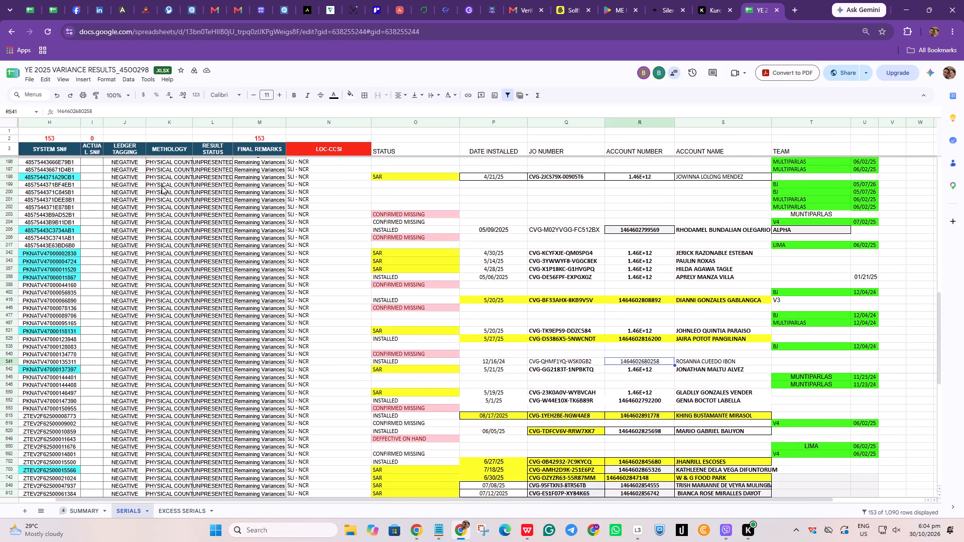
key(ctrl+c)
key(alt+Tab)
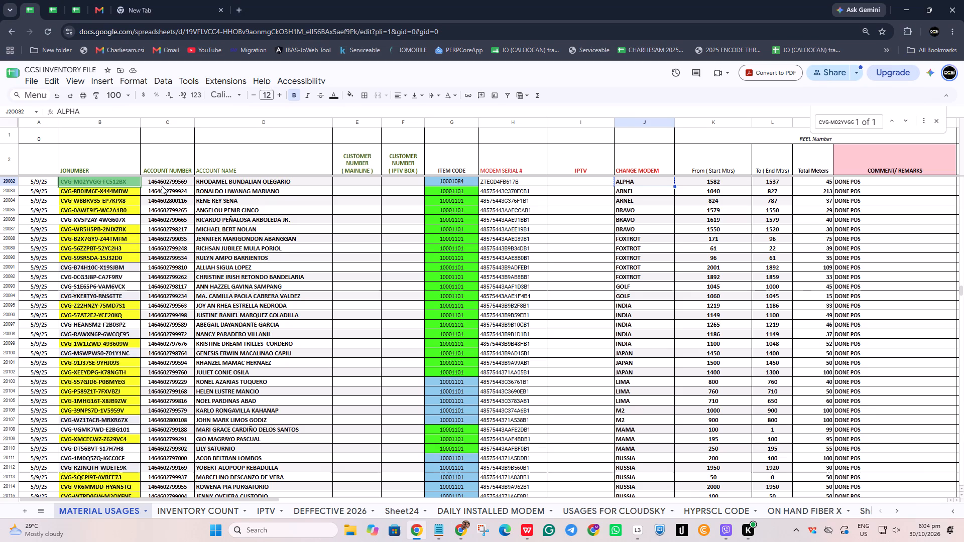
key(ctrl+f)
key(ctrl+v)
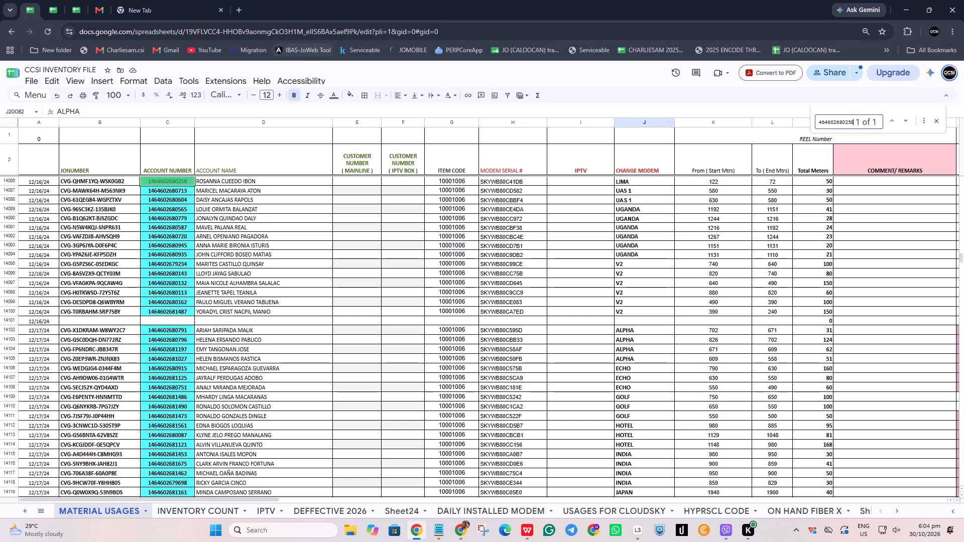
Enter LIMA as the team for row 541 in the variance results.
key(alt+Tab)
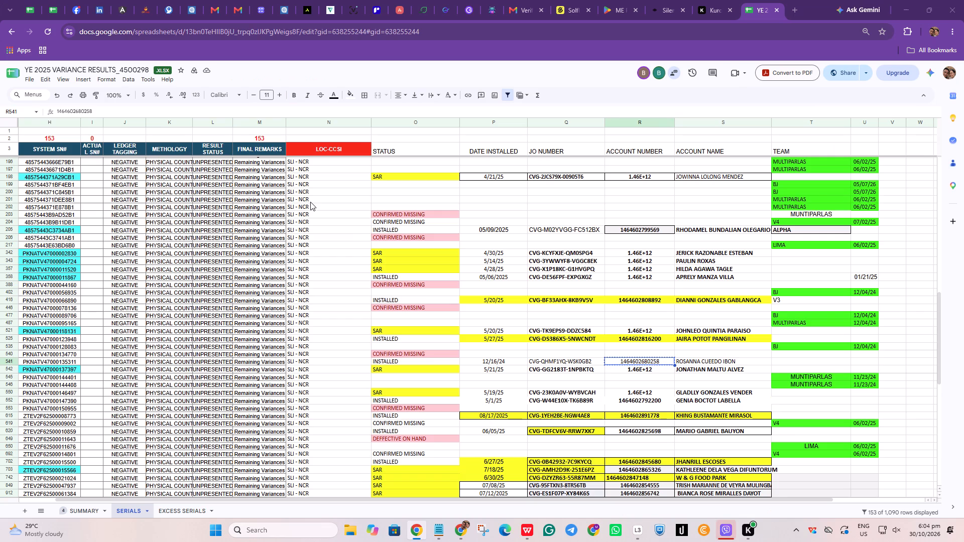
key(Tab)
key(Left)
key(Right)
key(Right)
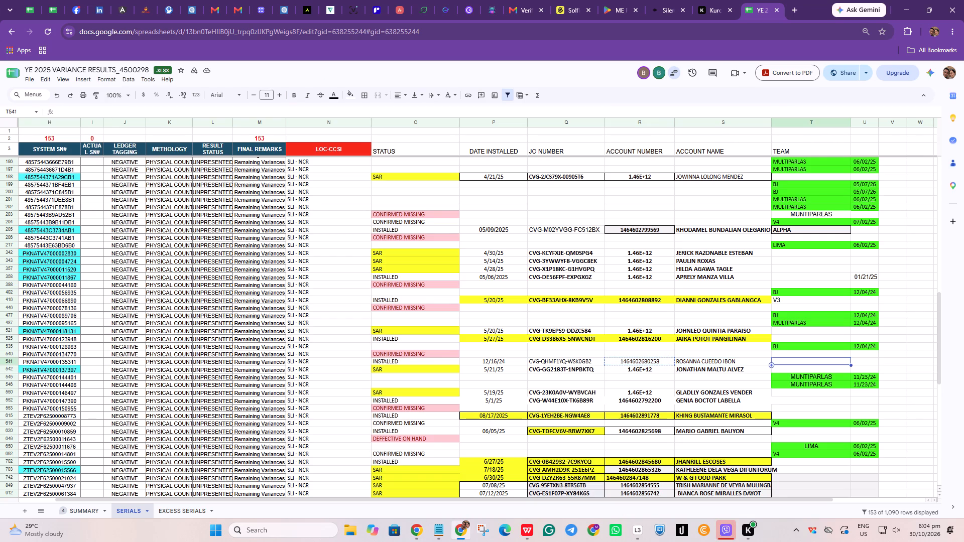
text(LIMA)
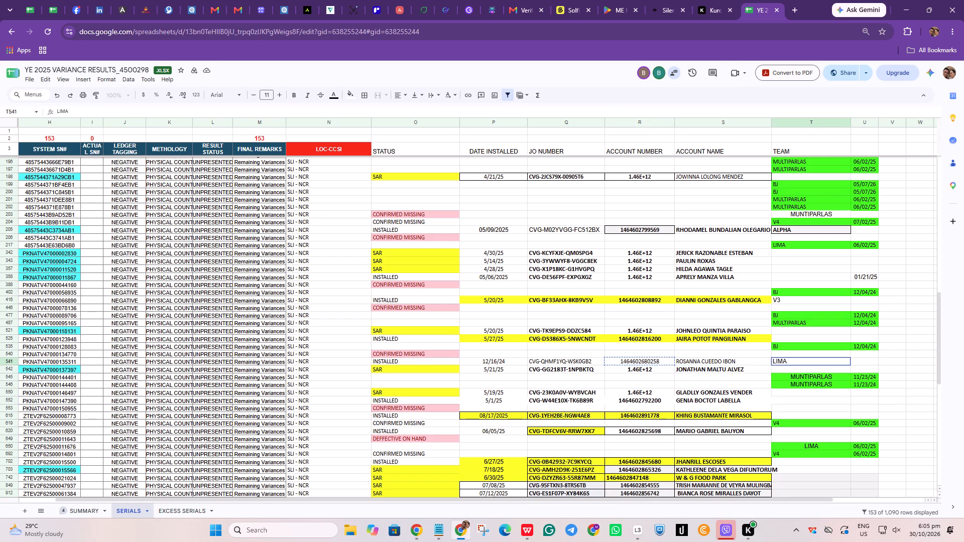
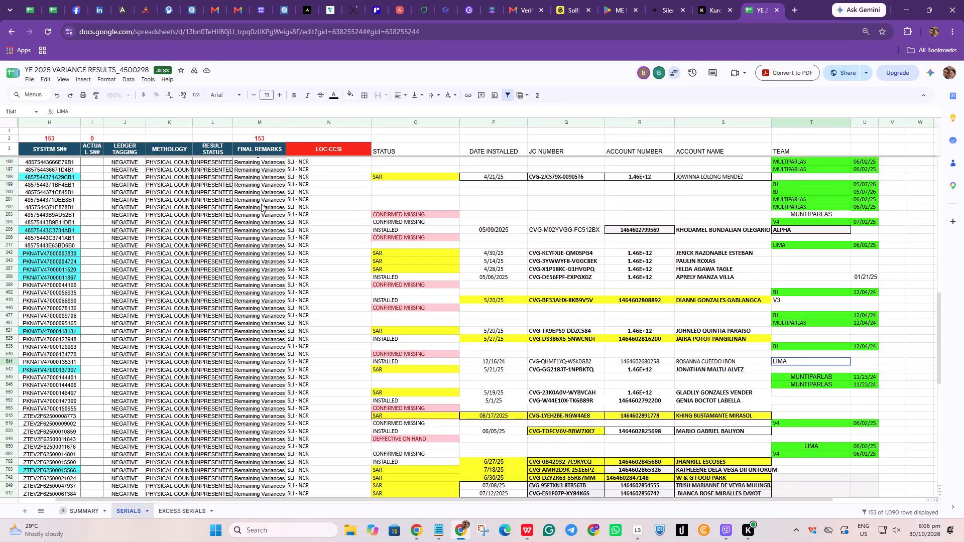
Copy the date 12/16/24 from the matching inventory record into the date cell beside the team in row 541.
key(Tab)
key(alt+Tab)
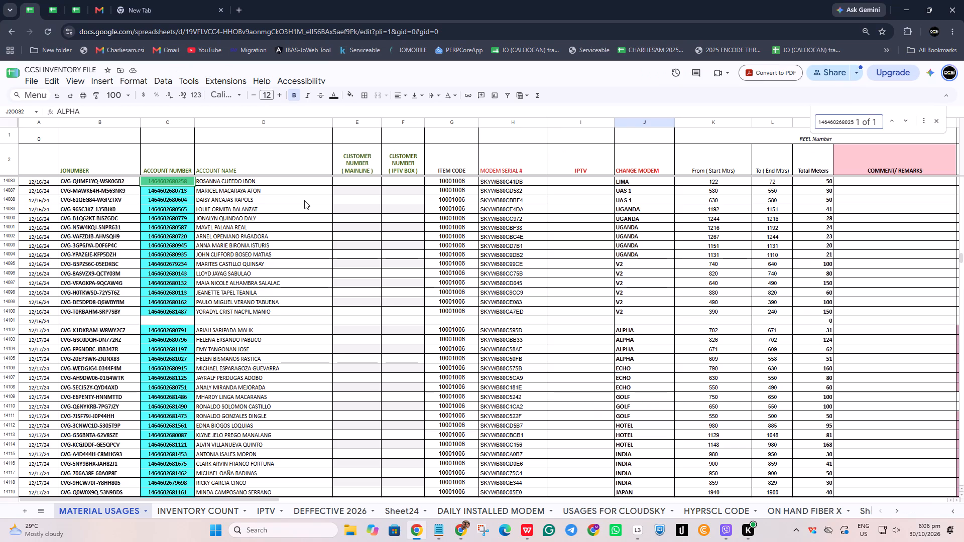
key(Tab)
key(Tab)
key(Tab)
key(Left)
key(Left)
key(Left)
key(Left)
key(Left)
key(Left)
key(Left)
key(Left)
key(Left)
key(Left)
key(Left)
key(Left)
key(Left)
key(Left)
key(Left)
key(Tab)
key(Tab)
key(Tab)
key(Tab)
key(Tab)
key(Tab)
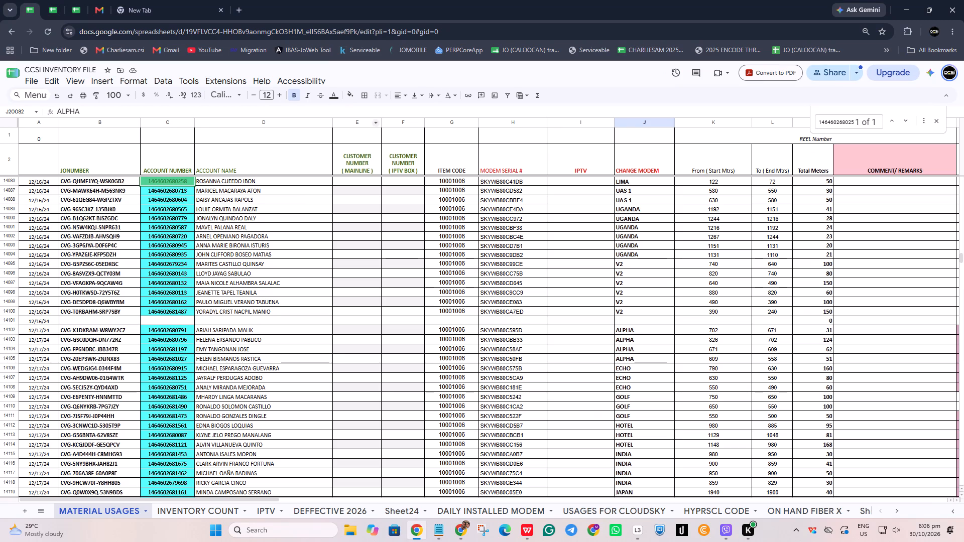
key(Tab)
click(834, 122)
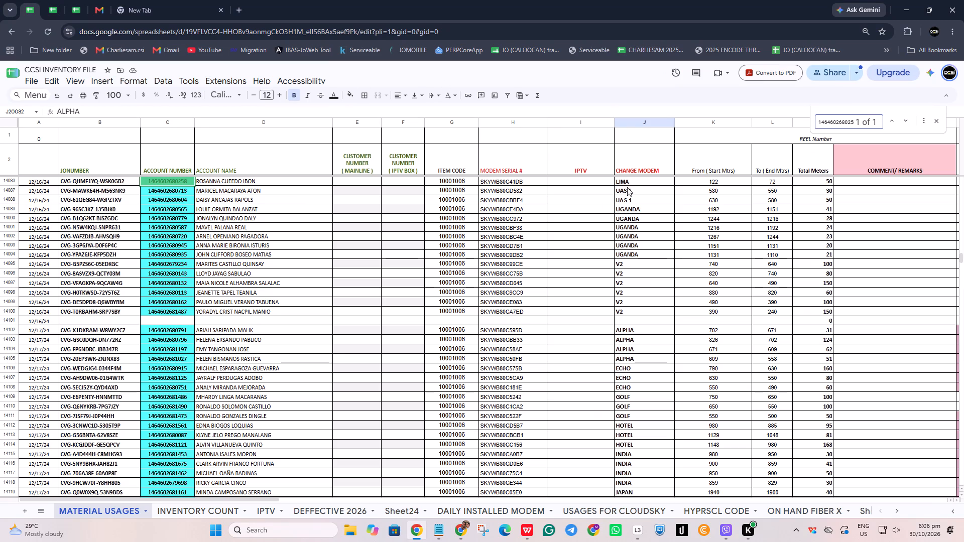
click(633, 183)
key(Left)
key(Left)
key(Left)
key(Left)
key(Left)
key(Left)
key(Left)
key(Left)
key(Left)
key(Left)
key(Left)
key(Left)
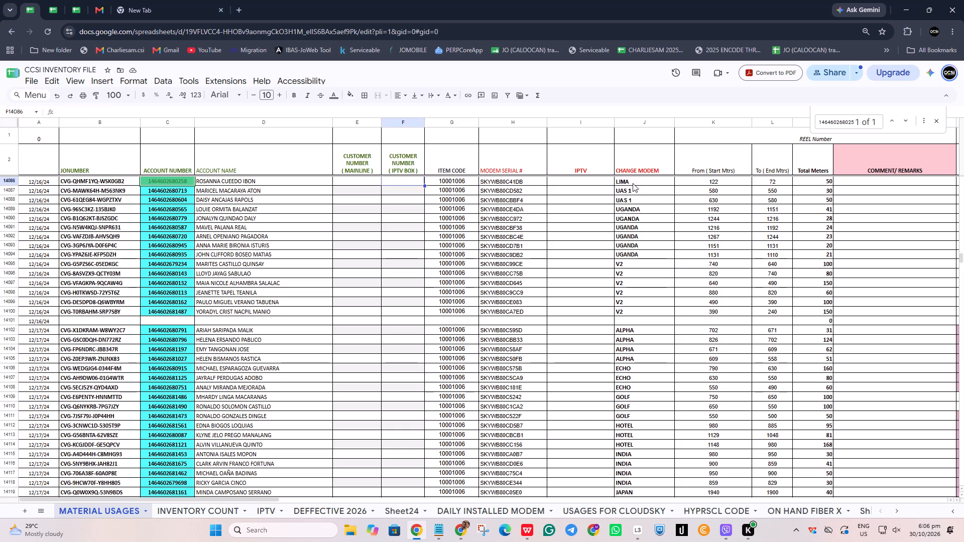
key(ctrl+c)
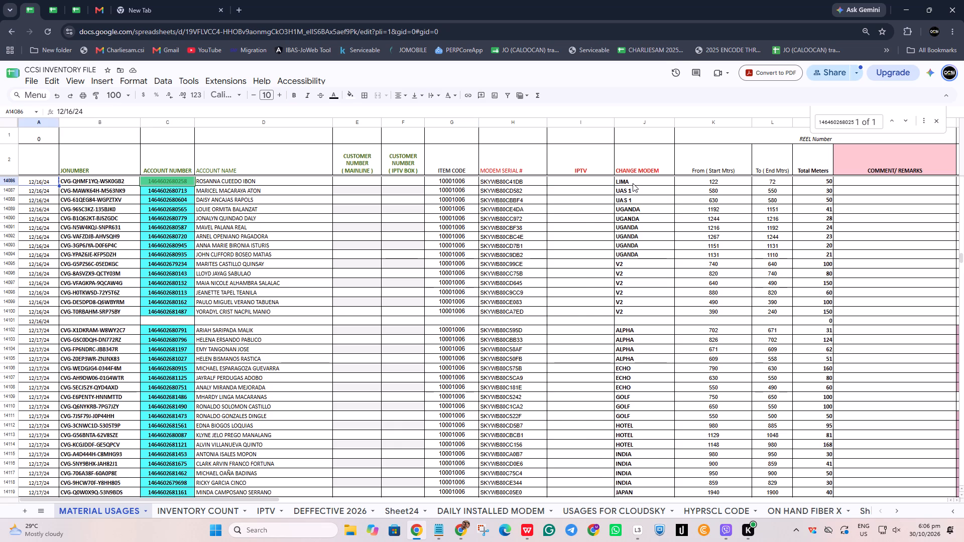
key(alt+Tab)
key(Right)
key(Right)
key(Left)
key(Left)
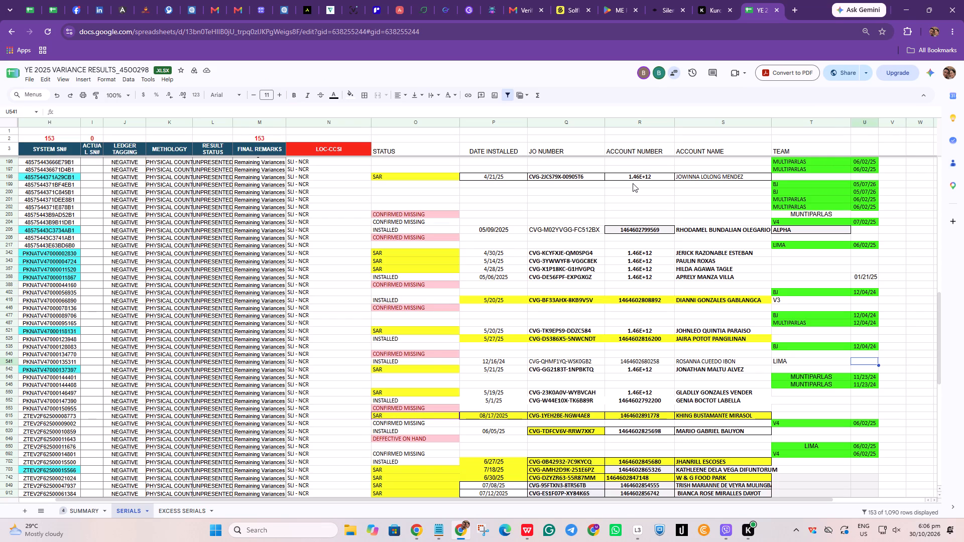
key(ctrl+v)
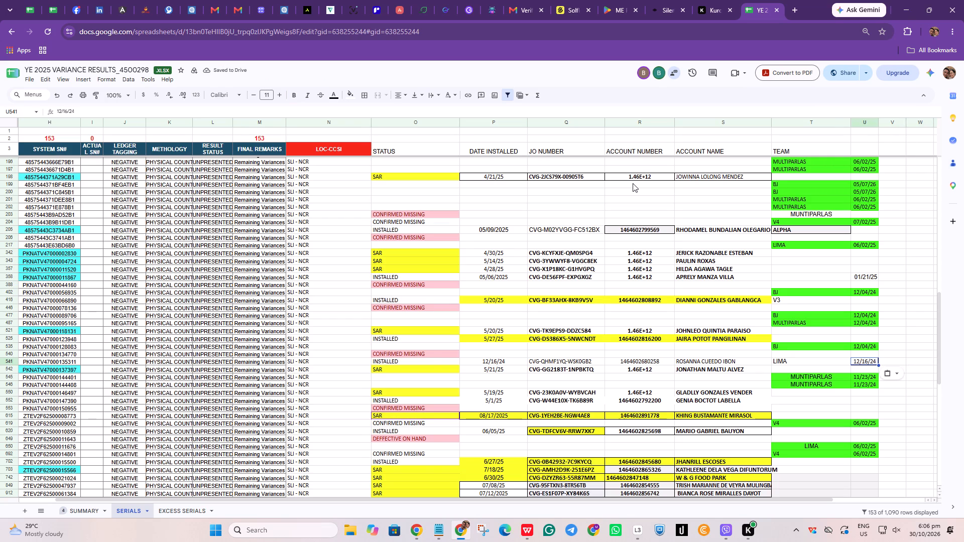
Search the inventory's material usages for the JO number of row 542 in the variance results.
key(Down)
key(Left)
key(Left)
key(Left)
key(Left)
key(Left)
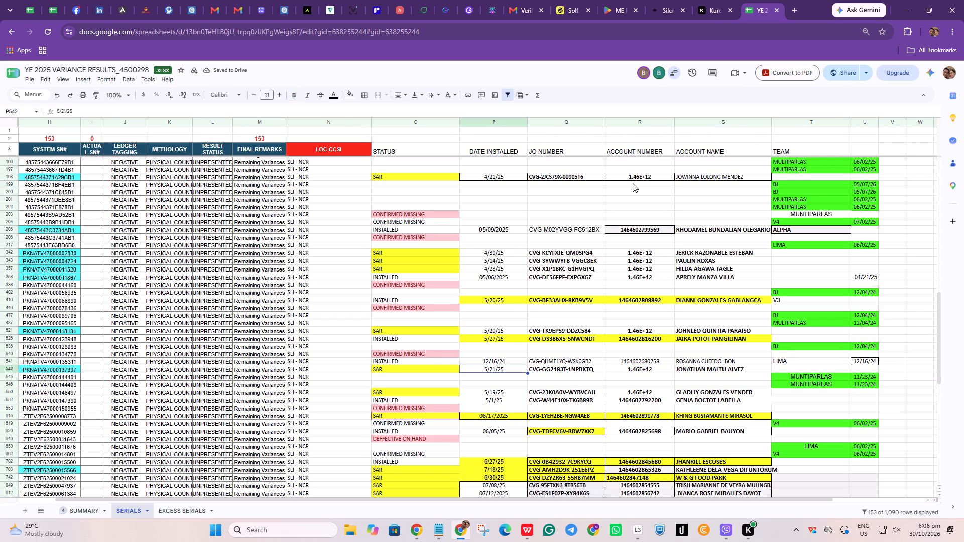
key(Right)
key(ctrl+c)
key(alt+Tab)
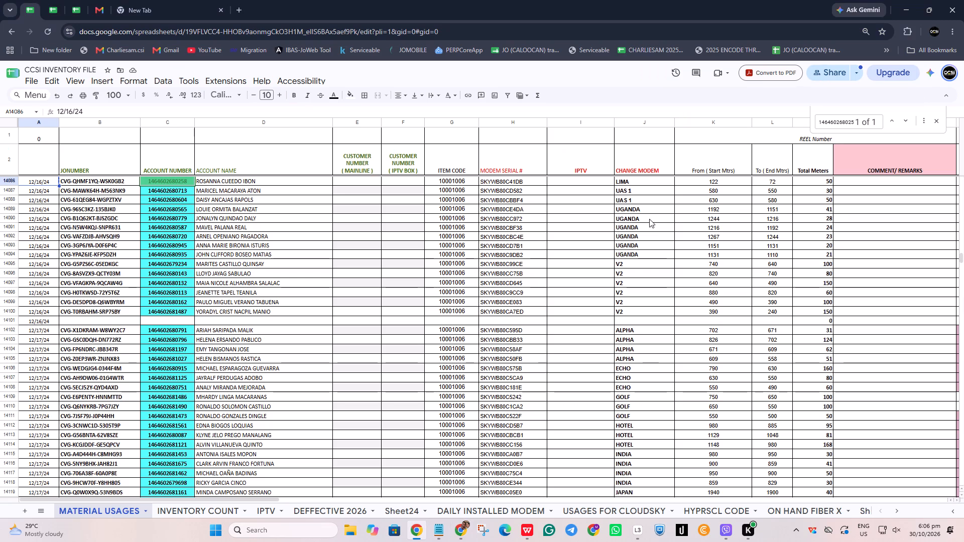
key(ctrl+f)
key(ctrl+v)
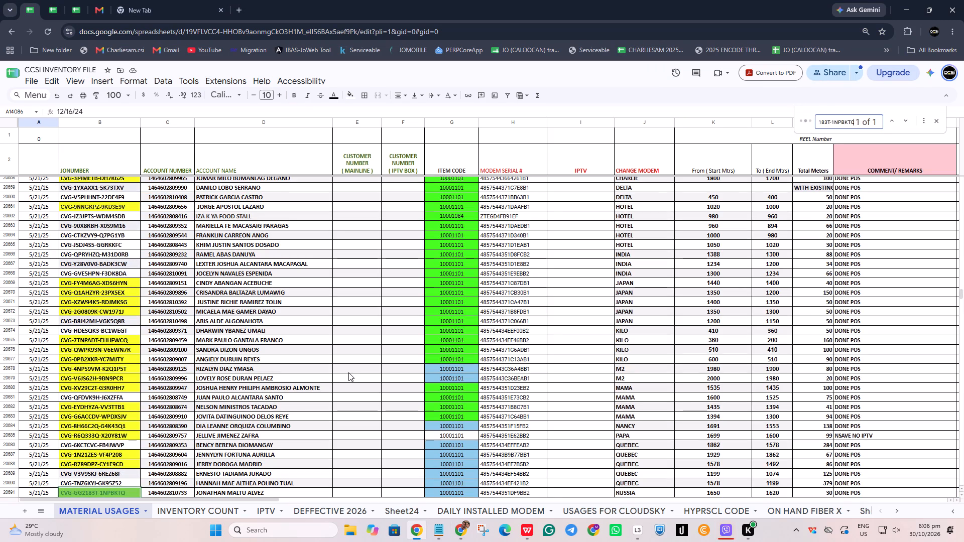
key(Return)
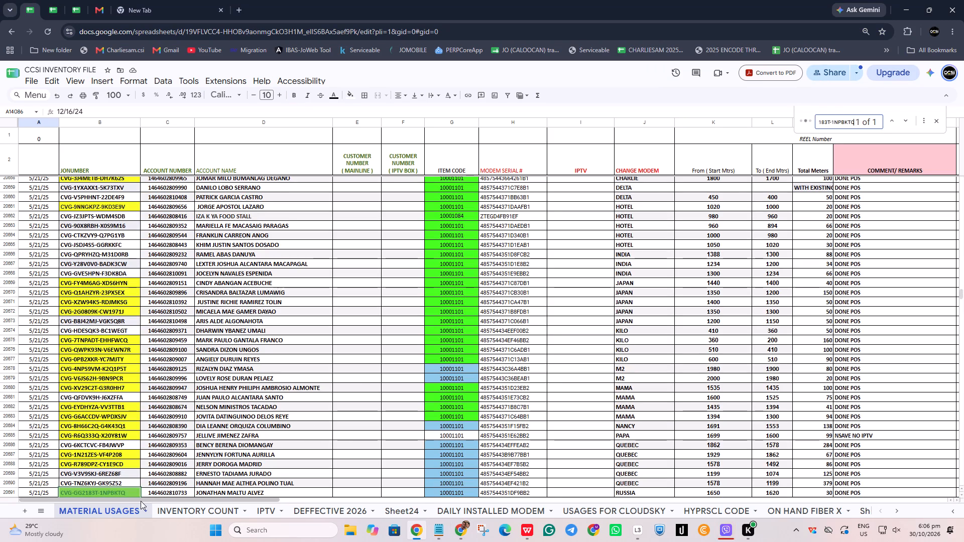
Replace the abbreviated account number in row 542 with the full account number copied from the matching inventory record.
click(172, 493)
key(ctrl+c)
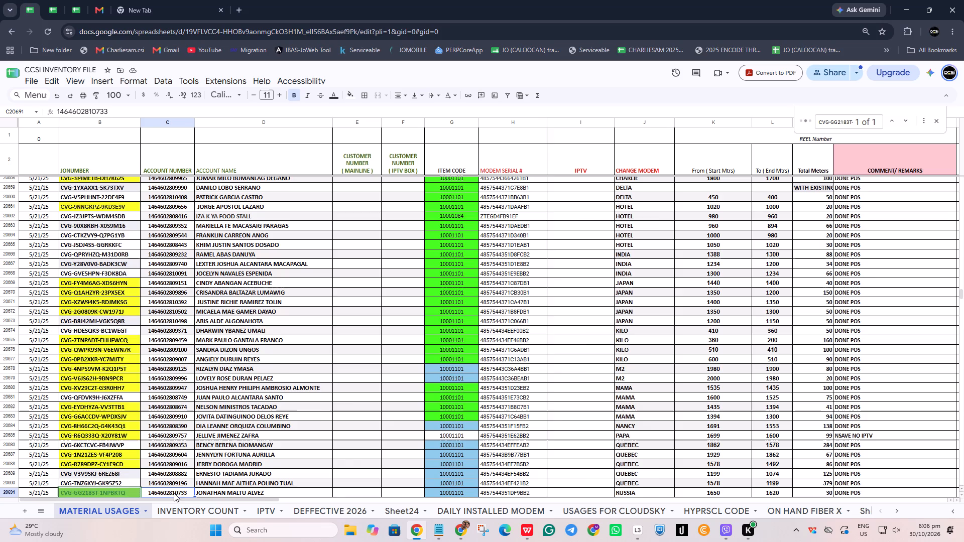
key(alt+Tab)
key(Tab)
key(Tab)
key(Tab)
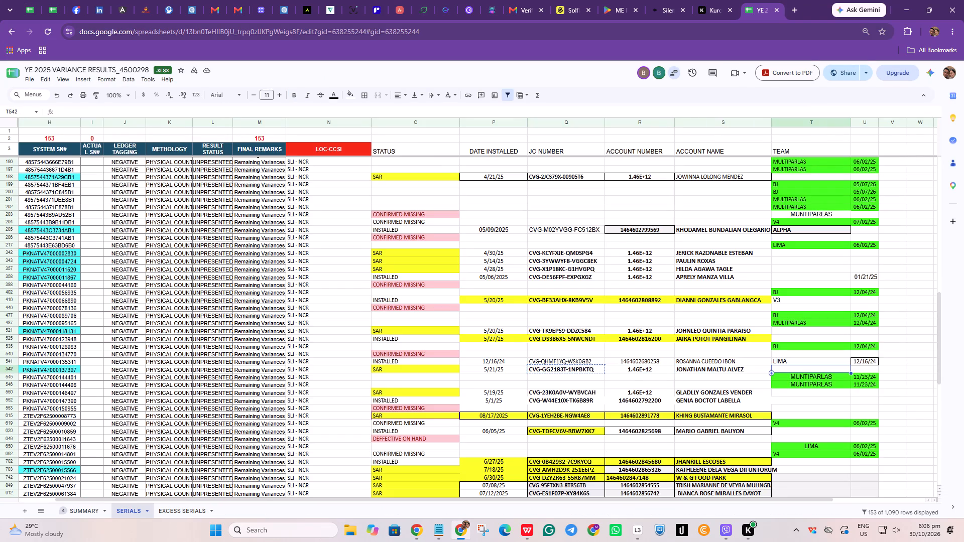
key(Left)
key(Left)
key(Right)
key(Right)
key(Left)
key(Left)
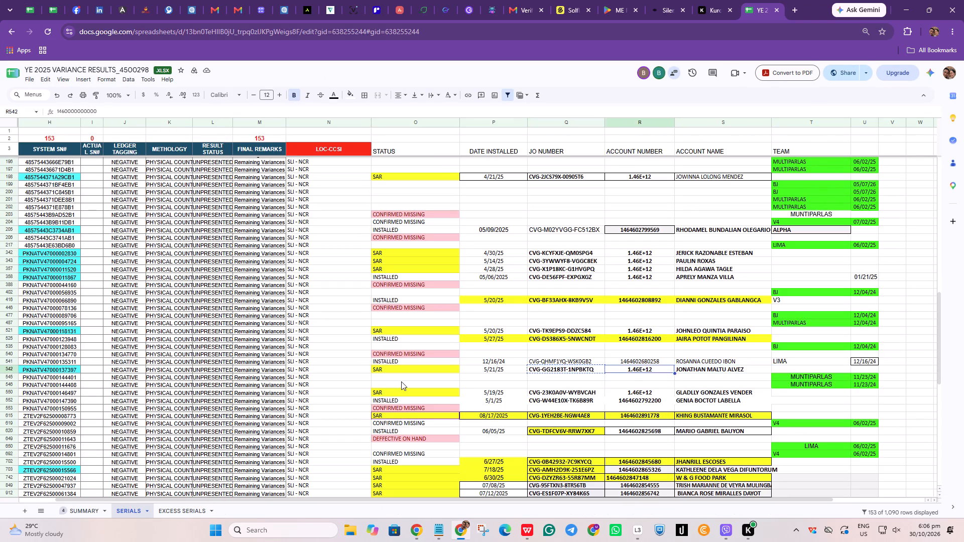
key(Left)
key(Right)
key(ctrl+v)
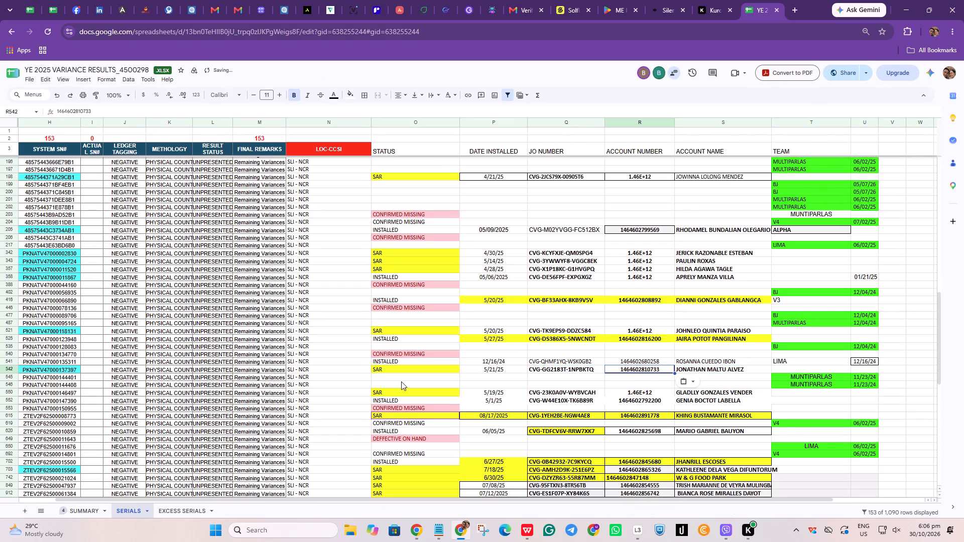
Compare the system serial number of row 542 with the modem serial in the matching inventory record.
key(Left)
key(Left)
key(Left)
key(Left)
key(Left)
key(Left)
key(Left)
key(Left)
key(Left)
key(Left)
key(Left)
key(Right)
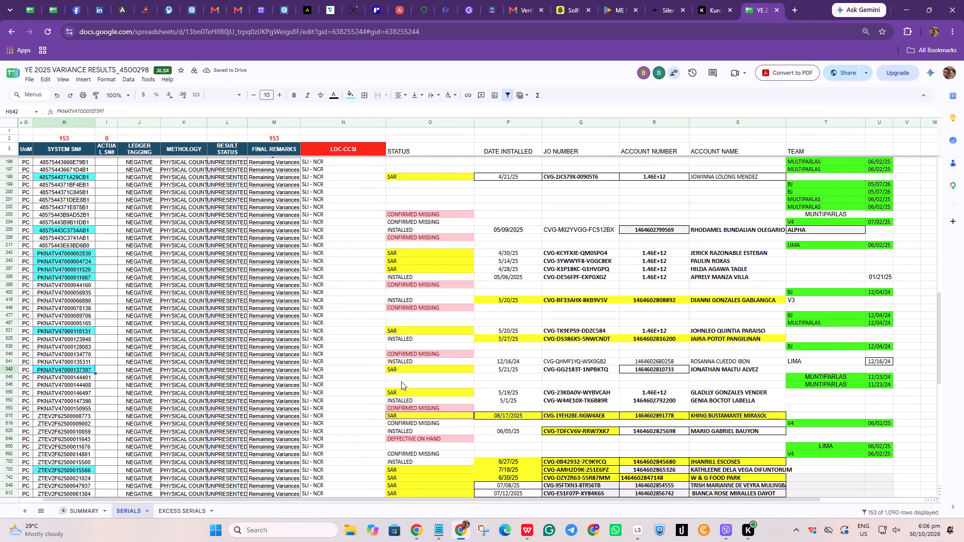
key(alt+Tab)
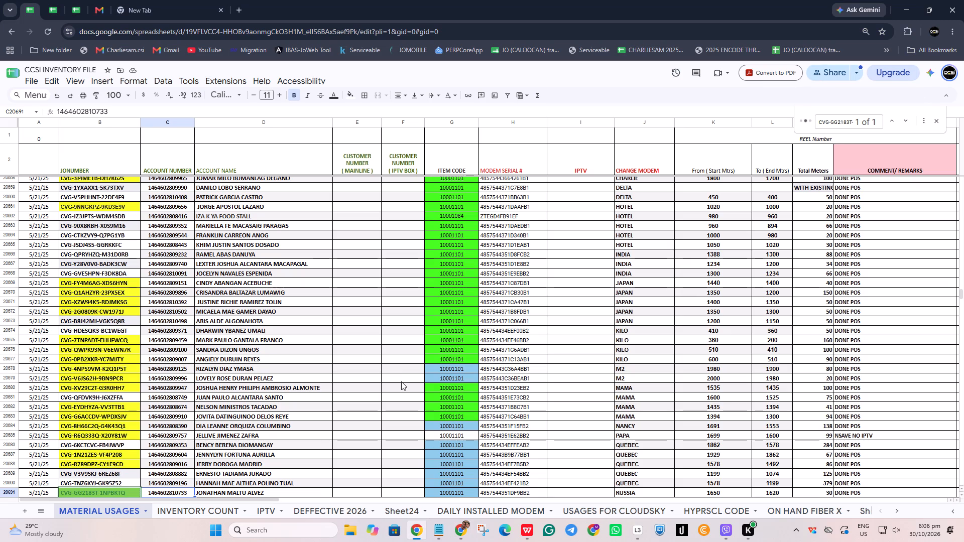
key(alt+Tab)
key(Tab)
key(Tab)
key(Tab)
key(Tab)
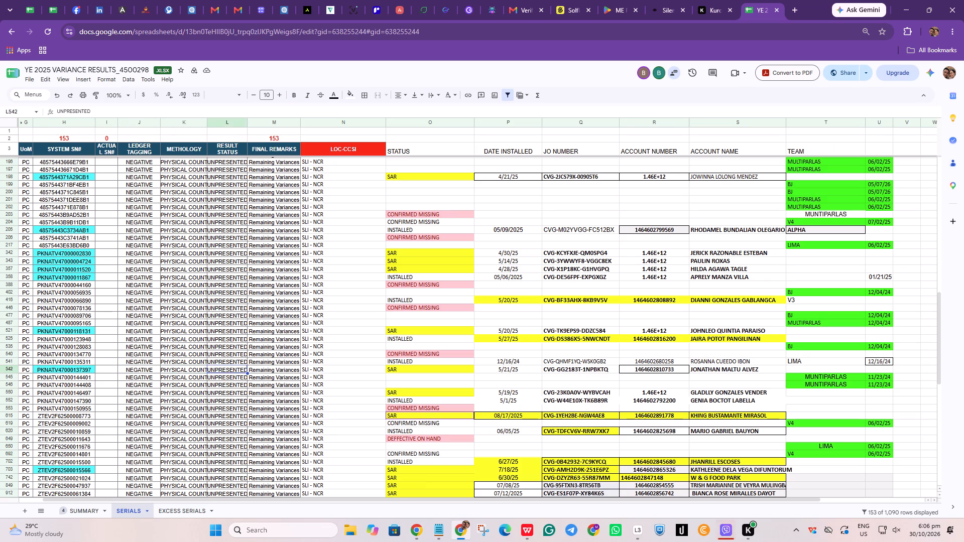
key(Tab)
key(Tab)
key(Tab)
key(Tab)
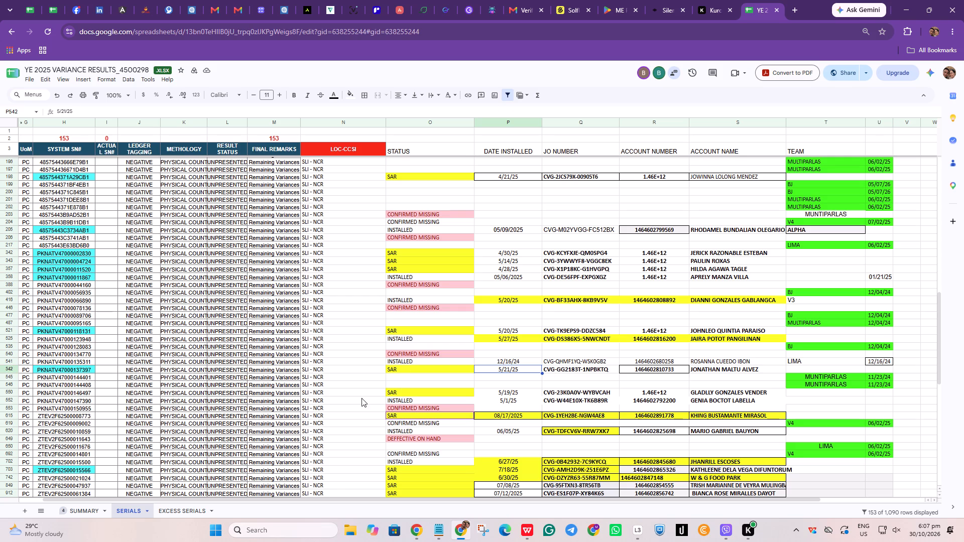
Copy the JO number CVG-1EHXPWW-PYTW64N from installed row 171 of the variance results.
scroll(584, 347, up, 2)
scroll(602, 307, up, 1)
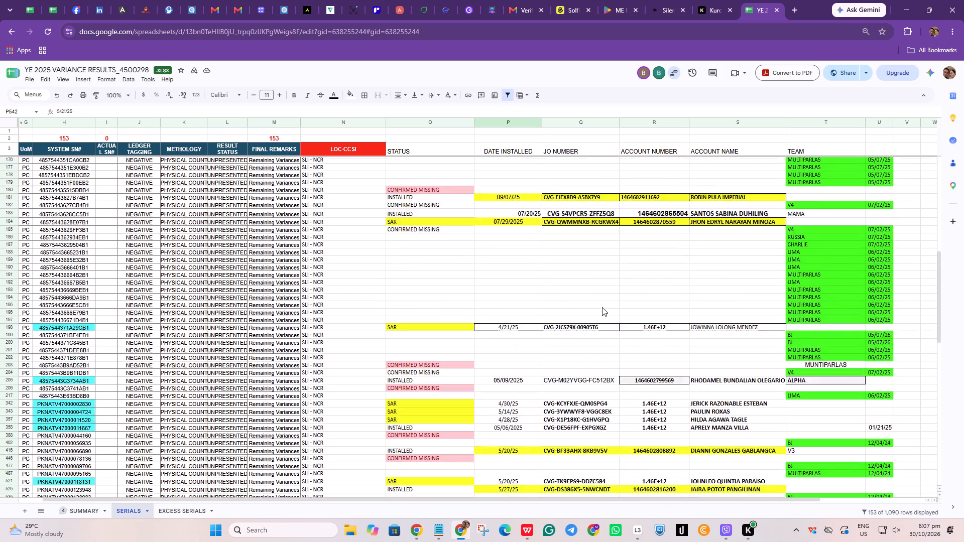
scroll(602, 307, up, 11)
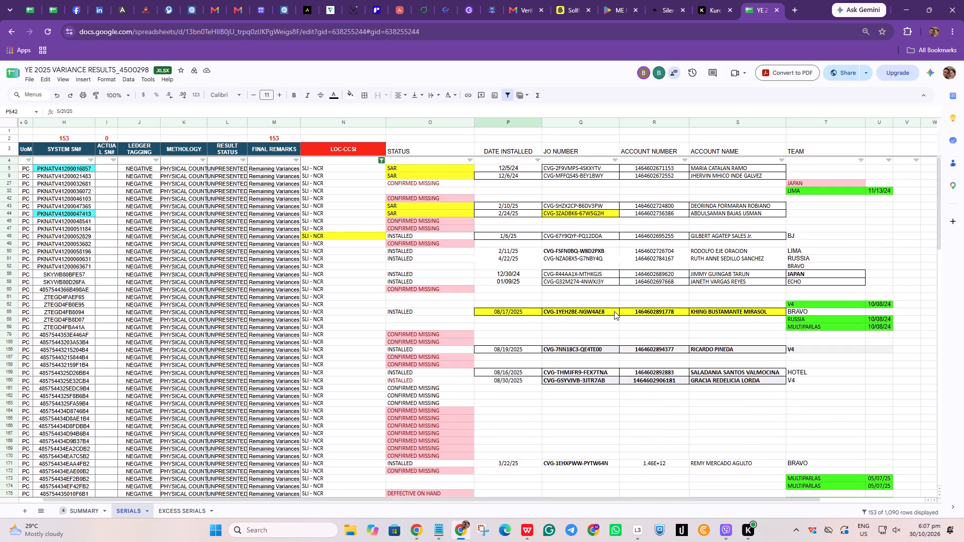
scroll(614, 311, up, 2)
scroll(616, 317, down, 1)
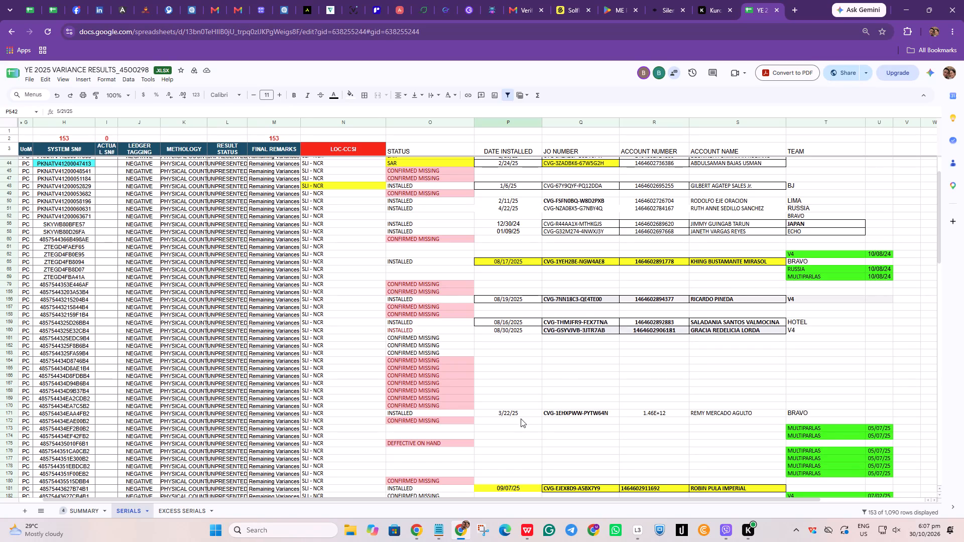
click(569, 412)
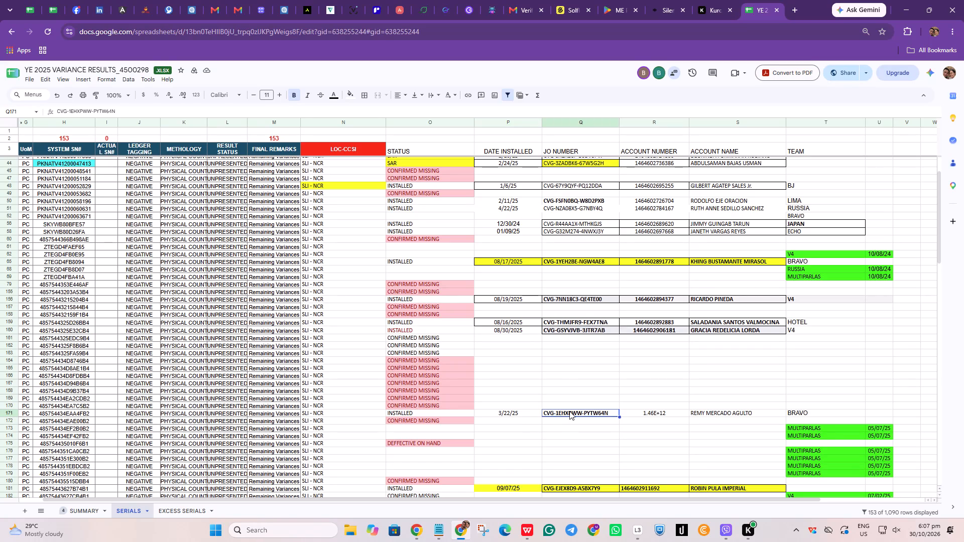
key(ctrl+c)
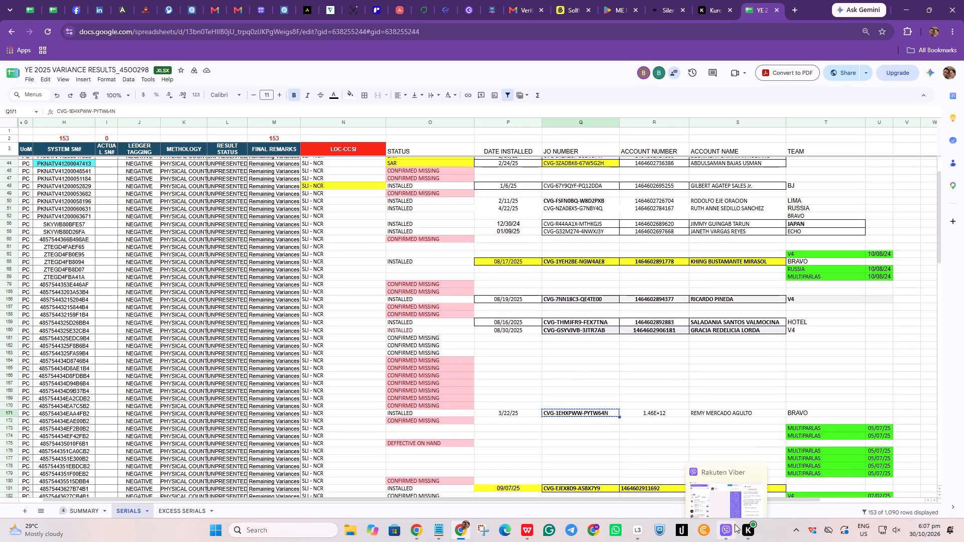
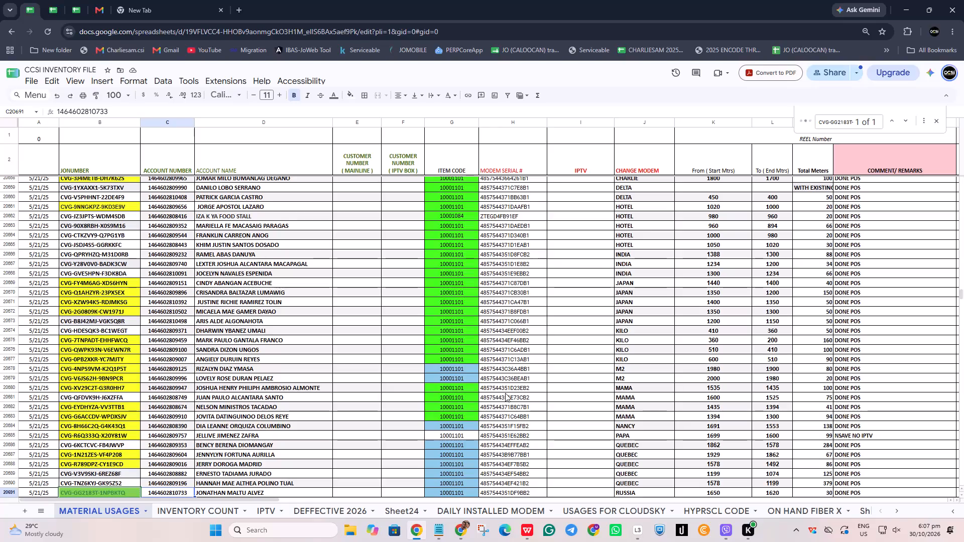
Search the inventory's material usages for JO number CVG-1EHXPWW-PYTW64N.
key(ctrl+f)
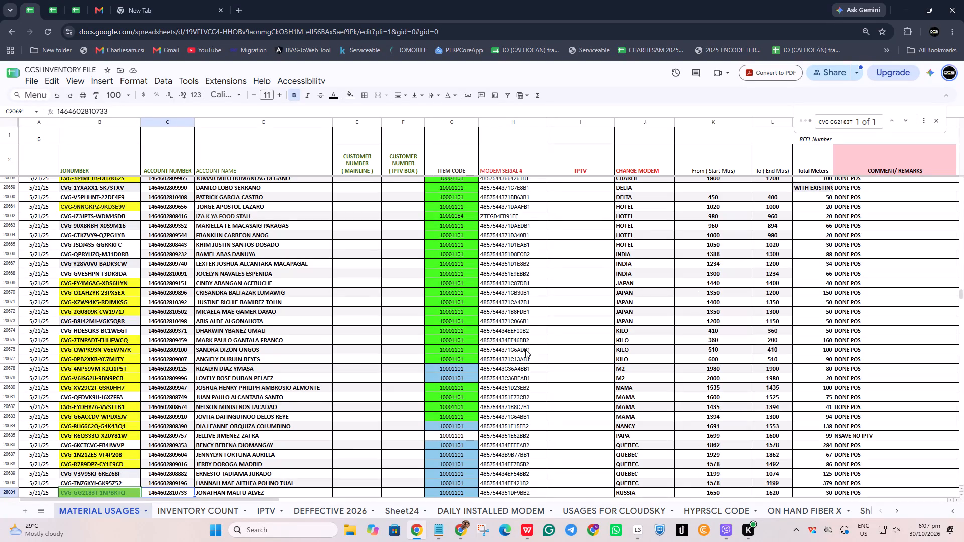
key(ctrl+v)
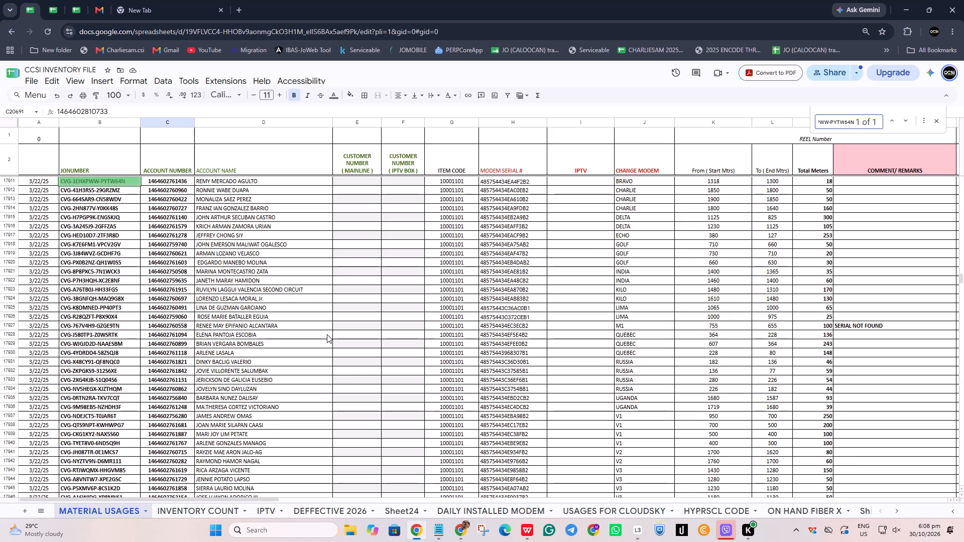
Replace the abbreviated account number in row 171 of the variance results with the full account number copied from the matching inventory record.
key(alt+Tab)
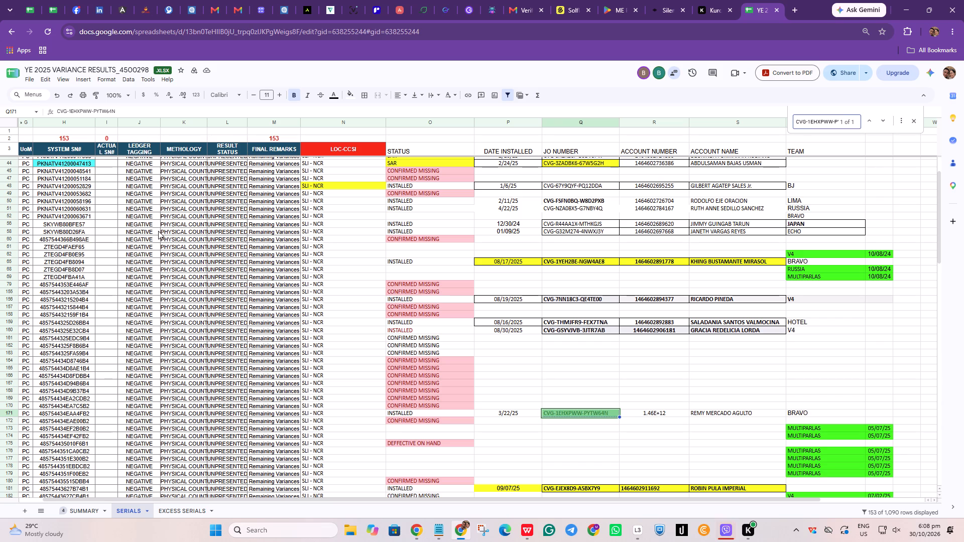
key(Tab)
key(Tab)
key(Tab)
click(578, 416)
key(Tab)
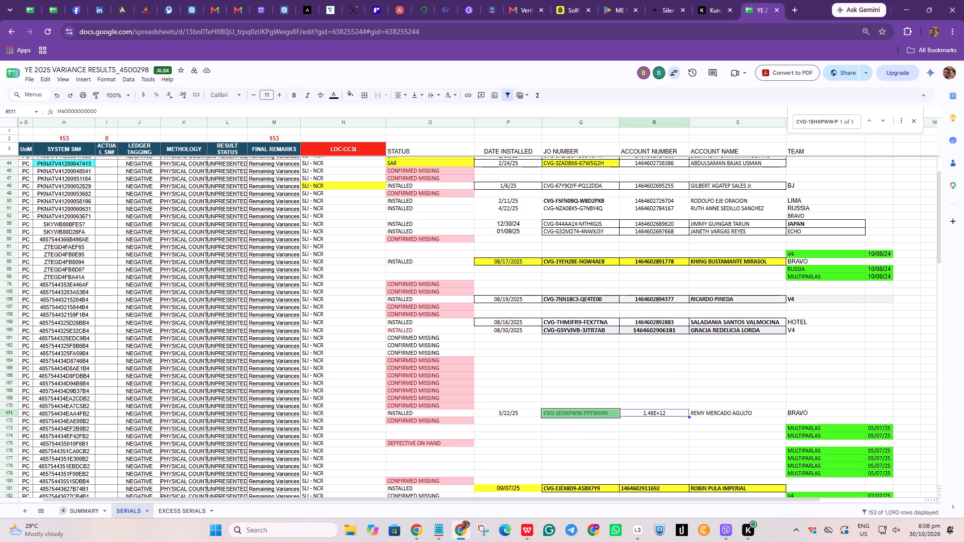
key(alt+Tab)
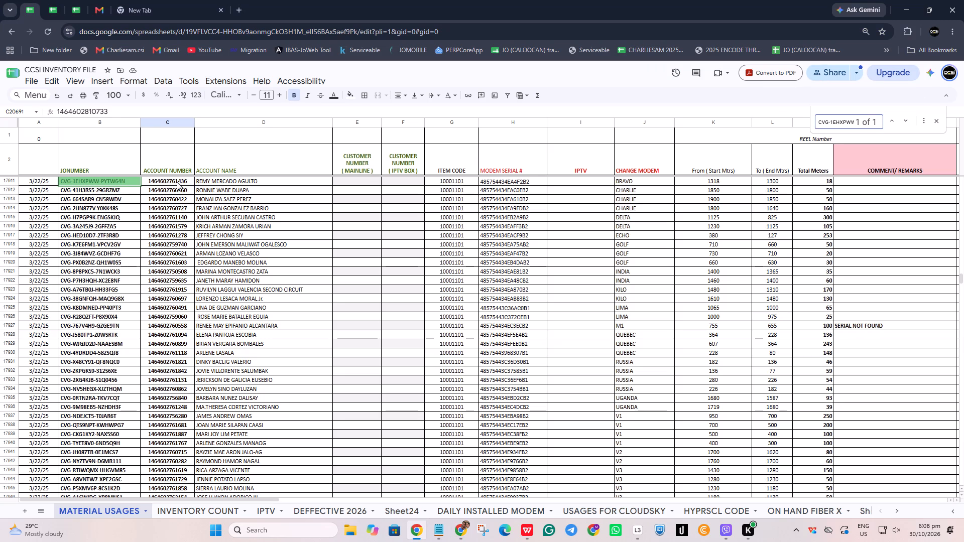
click(177, 182)
key(ctrl+c)
key(alt+Tab)
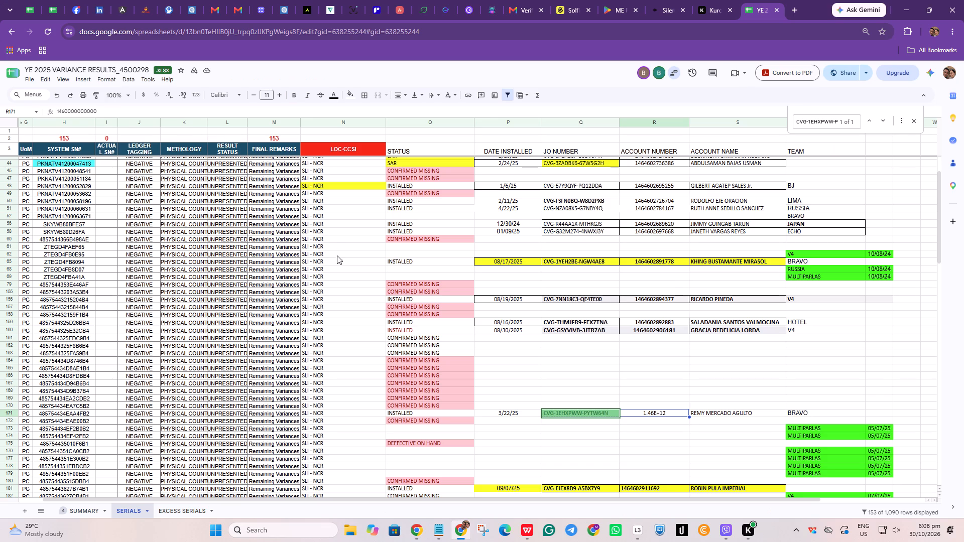
key(Tab)
key(Left)
key(ctrl+v)
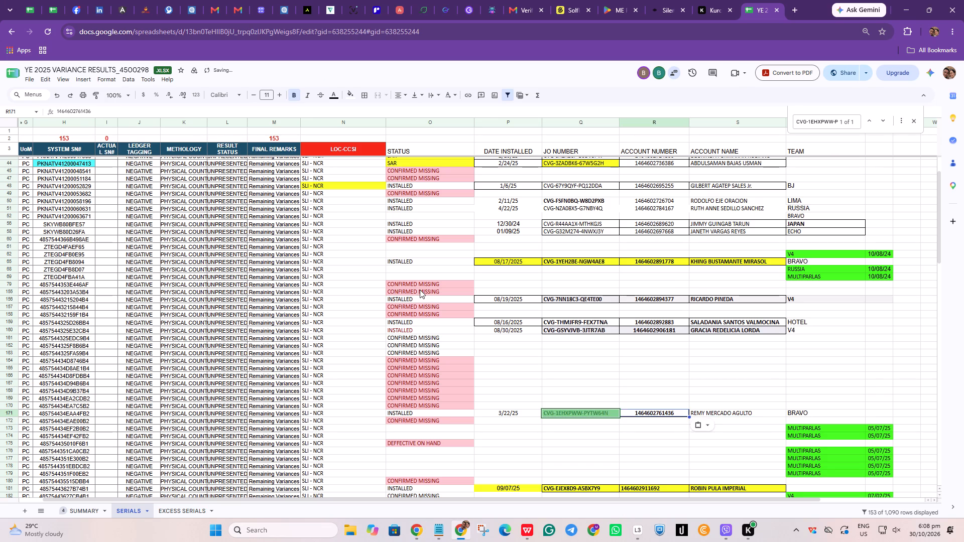
Copy the date 3/22/25 from the matching inventory record into the cell beside team BRAVO in row 171.
key(Right)
key(Right)
key(Right)
key(alt+Tab)
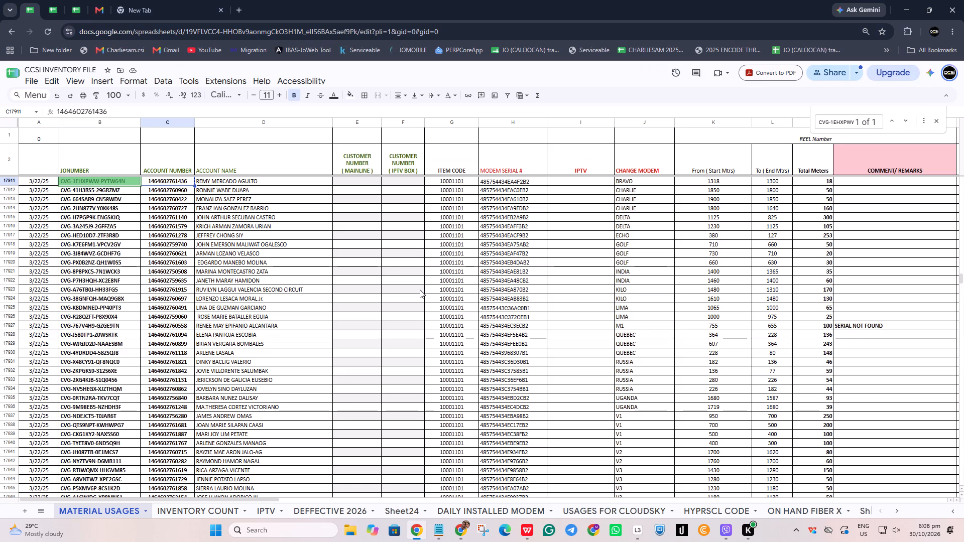
key(Left)
key(Left)
key(Left)
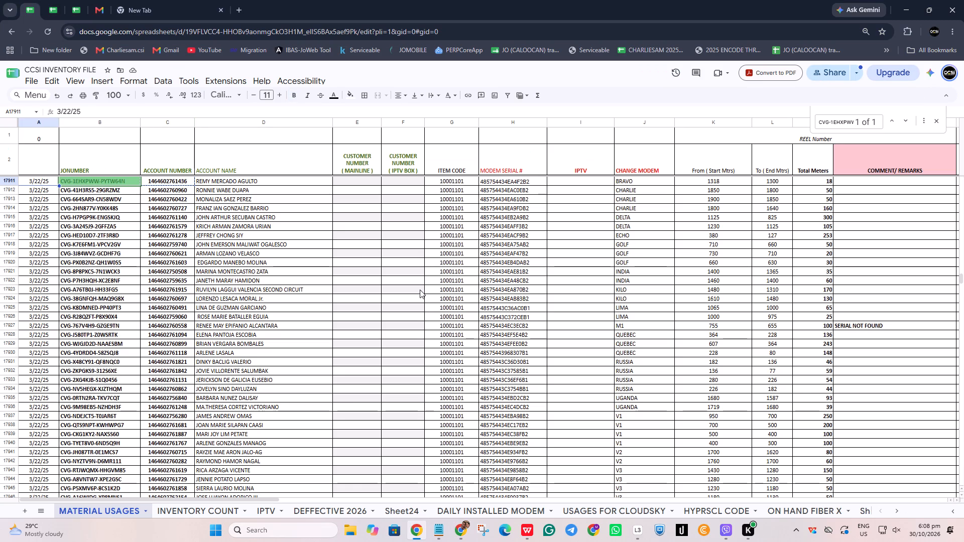
key(ctrl+c)
key(alt+Tab)
key(Right)
key(Right)
key(Left)
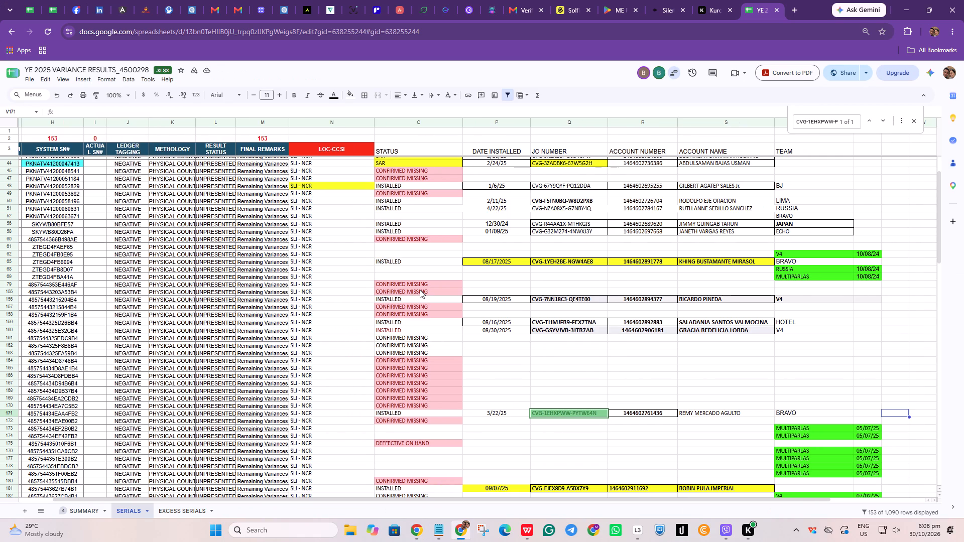
key(Left)
key(ctrl+v)
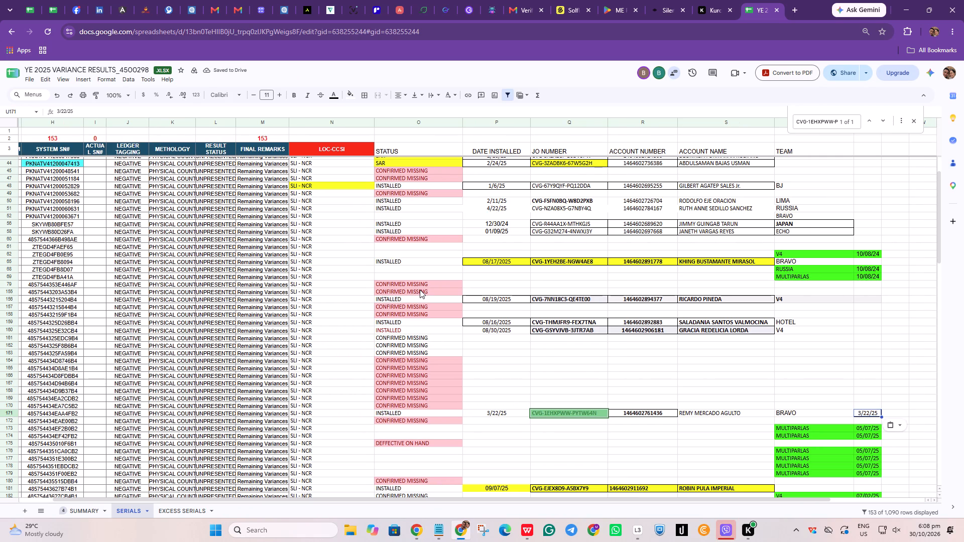
Review row 171 and examine the surrounding variance rows for another installed or SAR entry with an abbreviated account number.
key(Left)
key(Left)
key(Left)
key(Left)
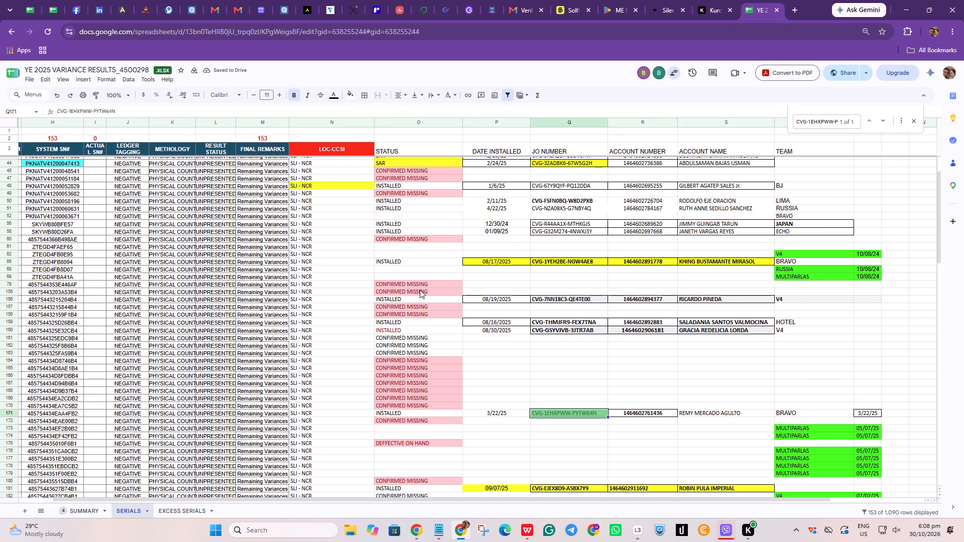
key(Left)
key(Left)
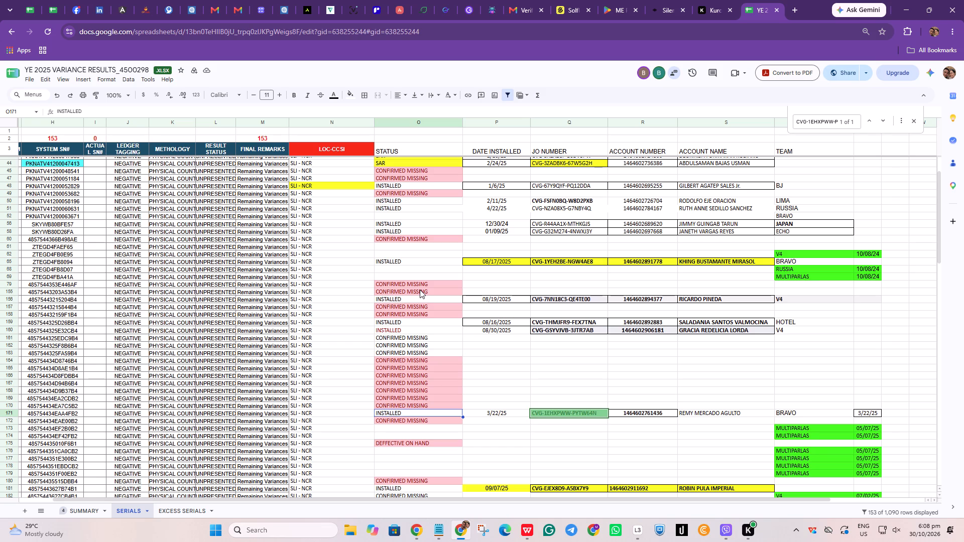
key(Right)
key(Right)
key(Right)
key(Up)
key(Up)
key(Up)
key(Up)
key(Up)
key(Up)
key(Up)
key(Up)
key(Up)
key(Up)
key(Up)
key(Up)
key(Up)
key(Up)
key(Up)
key(Up)
key(Up)
key(Up)
key(Up)
key(Up)
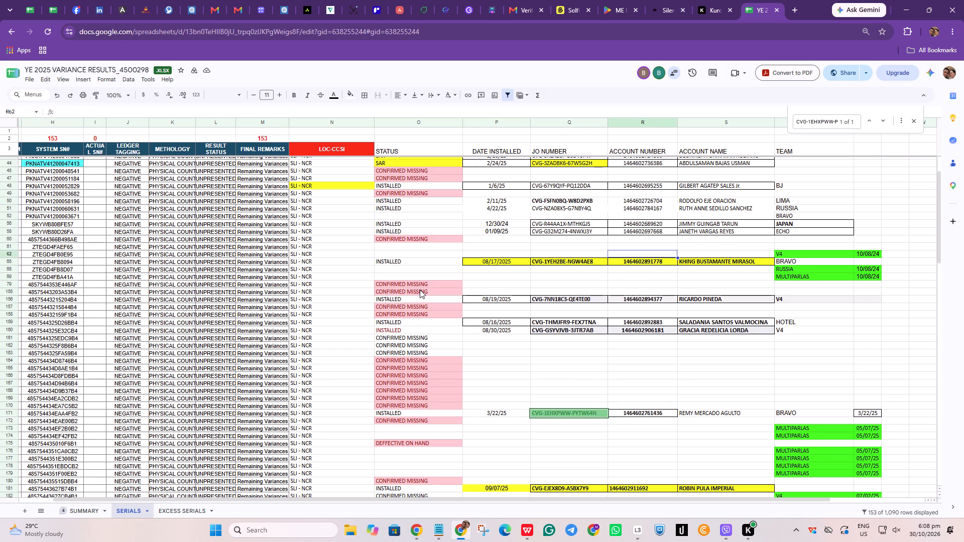
key(Down)
key(Down)
key(Down)
key(Down)
key(Down)
key(Down)
key(Down)
key(Down)
key(Down)
key(Down)
key(Down)
key(Down)
key(Down)
key(Down)
key(Down)
key(Down)
key(Down)
key(Down)
key(Down)
key(Down)
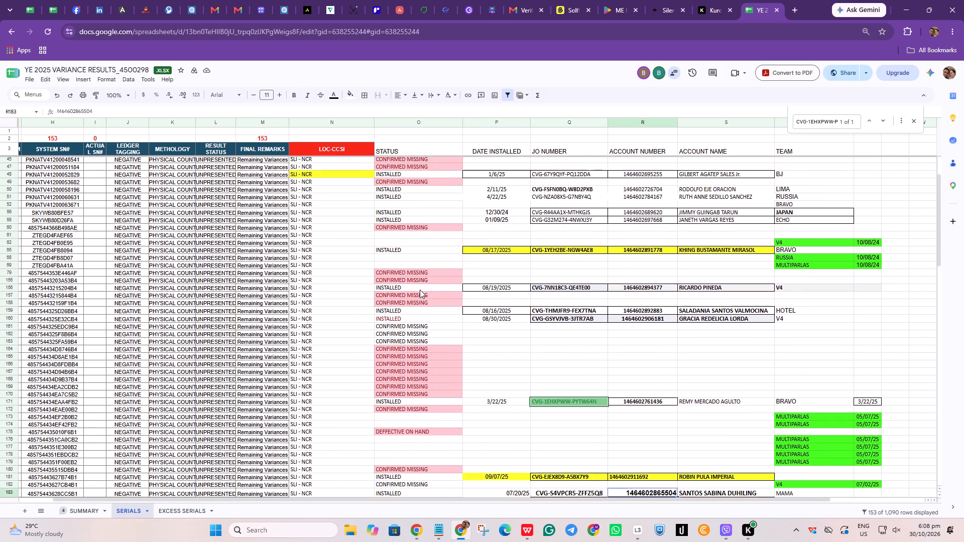
key(Down)
key(Down)
key(Down)
key(Down)
key(Down)
key(Down)
key(Down)
key(Down)
key(Down)
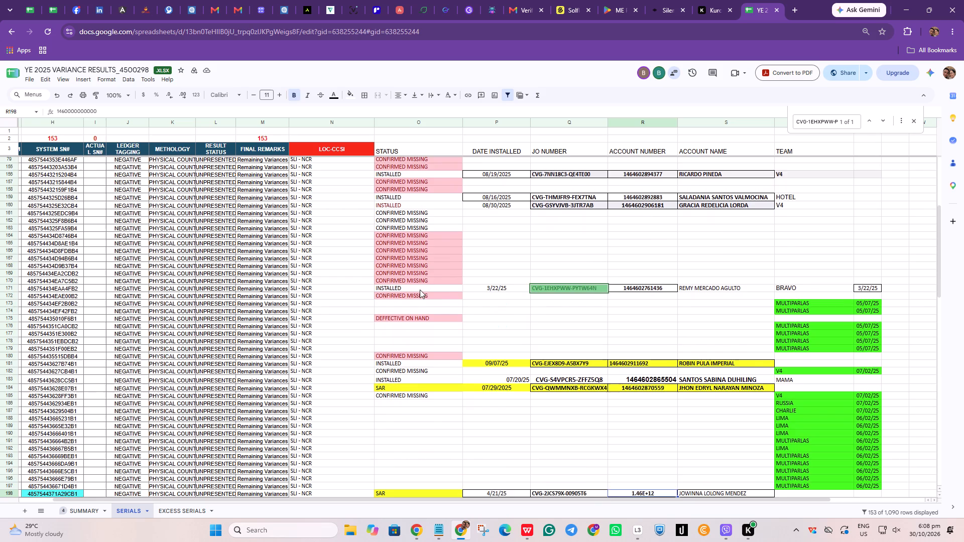
key(Down)
key(Down)
key(Down)
key(Down)
key(Down)
key(Down)
key(Down)
key(Down)
key(Down)
key(Down)
key(Up)
key(Up)
key(Up)
key(Up)
key(Up)
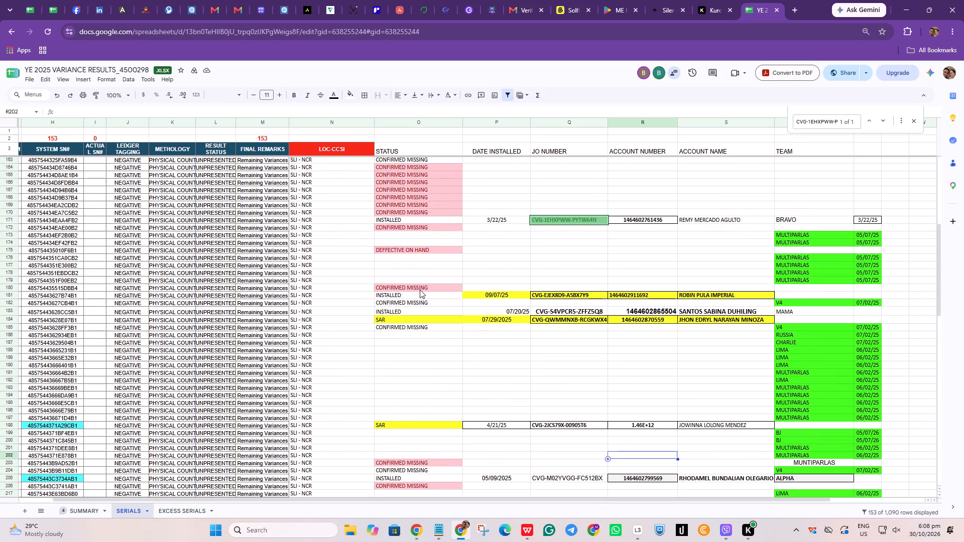
key(Up)
key(Up)
key(Up)
key(Up)
key(Up)
key(Down)
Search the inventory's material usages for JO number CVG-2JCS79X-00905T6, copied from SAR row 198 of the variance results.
key(Left)
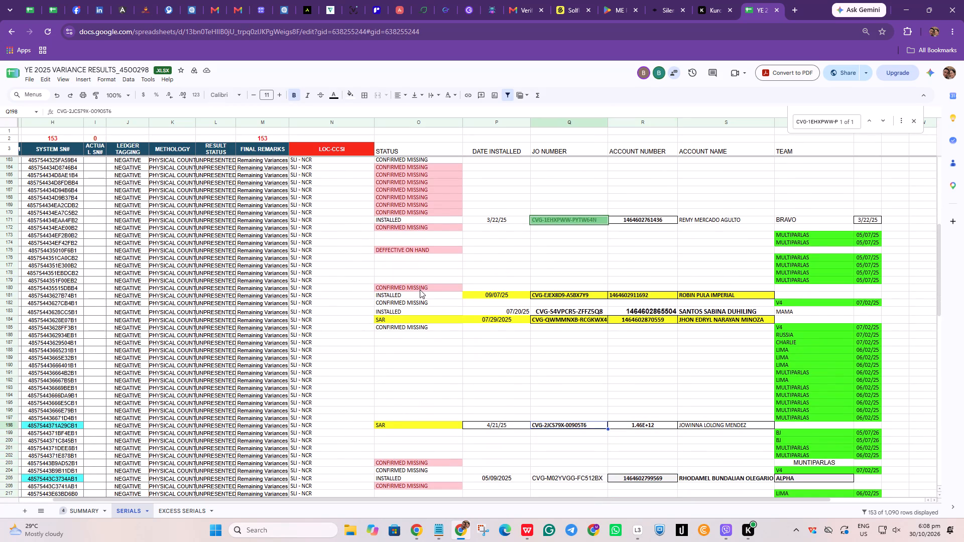
key(ctrl+c)
key(alt+Tab)
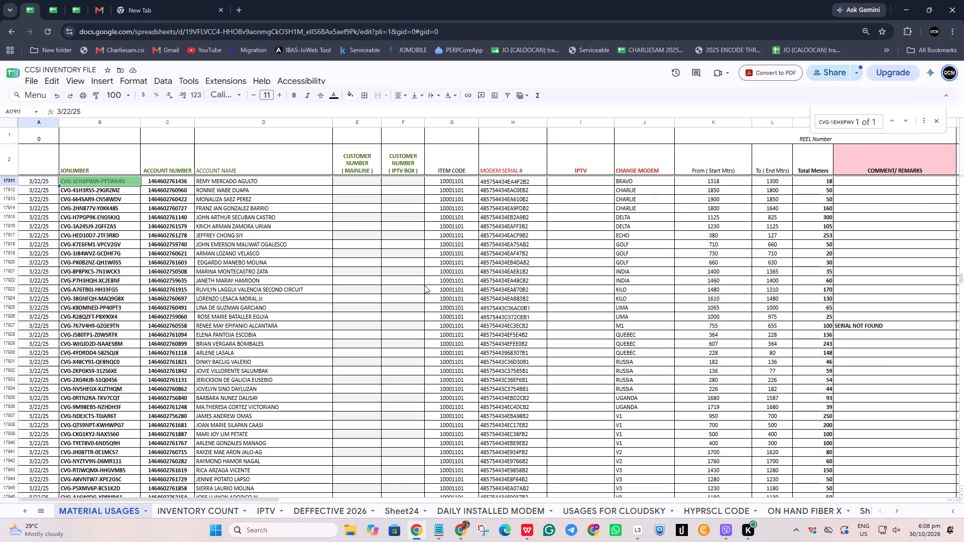
key(ctrl+f)
key(ctrl+v)
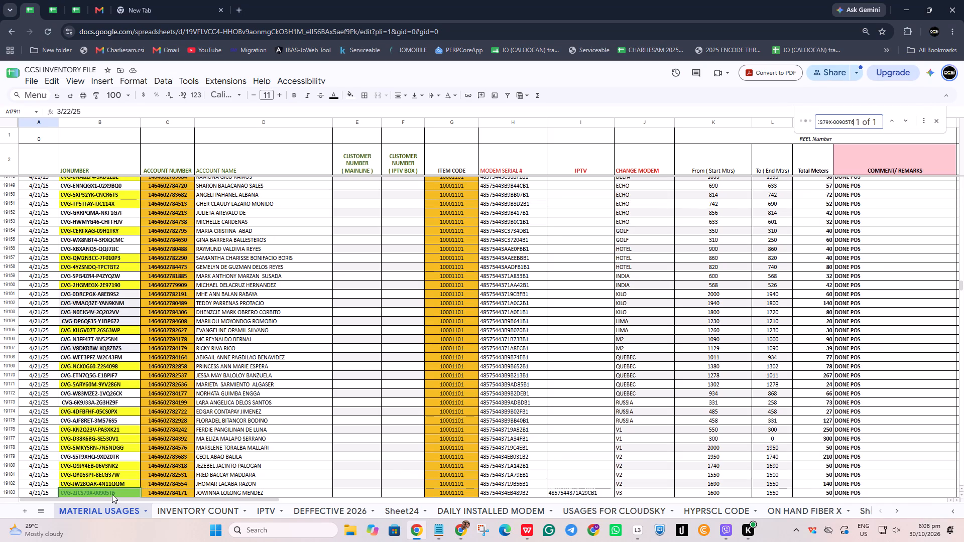
click(163, 494)
key(ctrl+c)
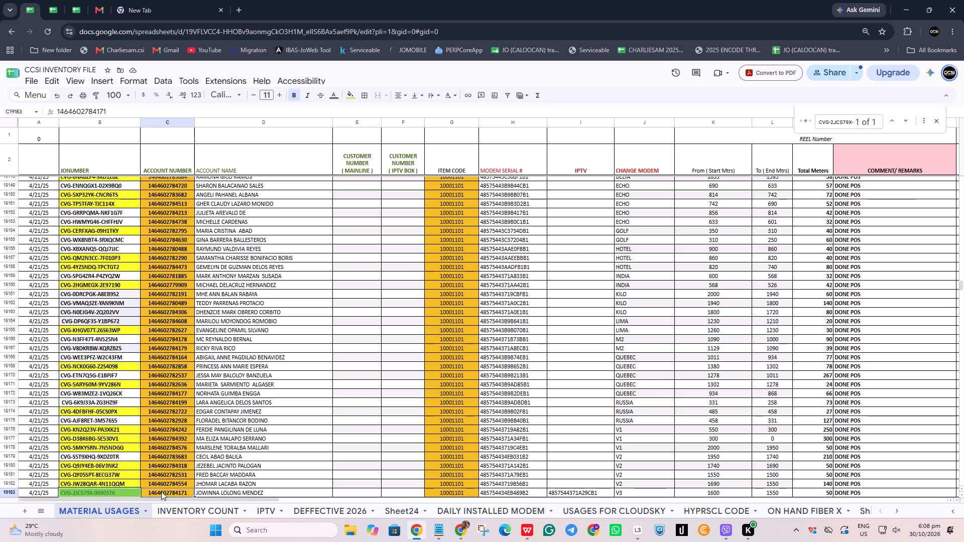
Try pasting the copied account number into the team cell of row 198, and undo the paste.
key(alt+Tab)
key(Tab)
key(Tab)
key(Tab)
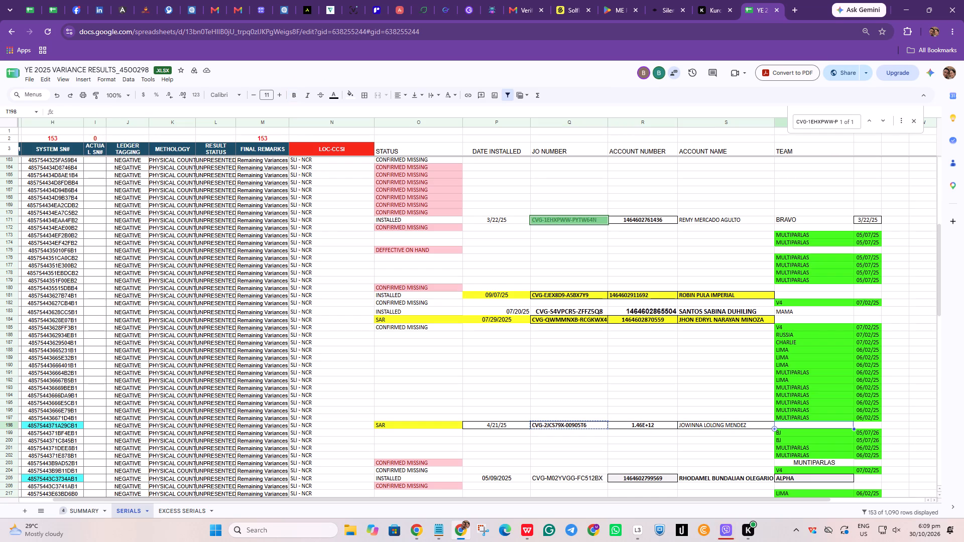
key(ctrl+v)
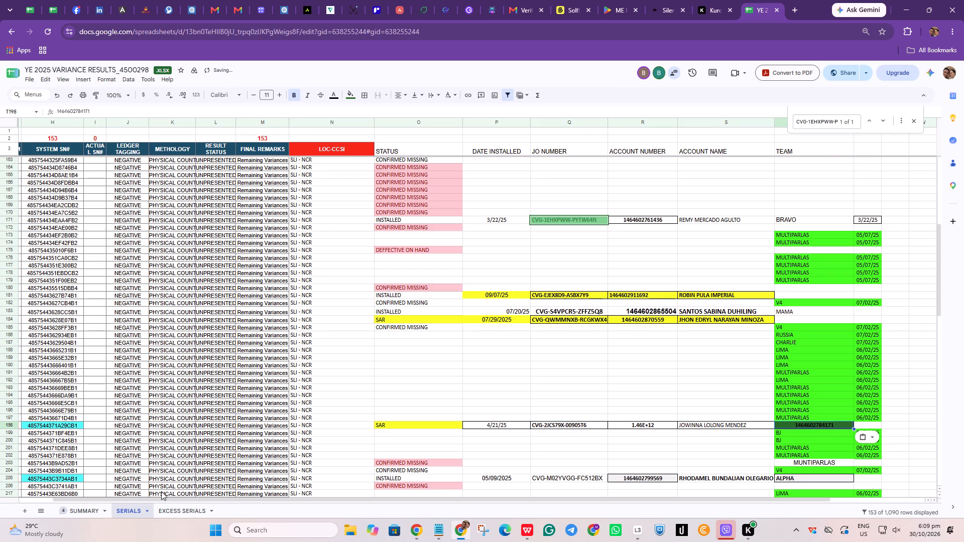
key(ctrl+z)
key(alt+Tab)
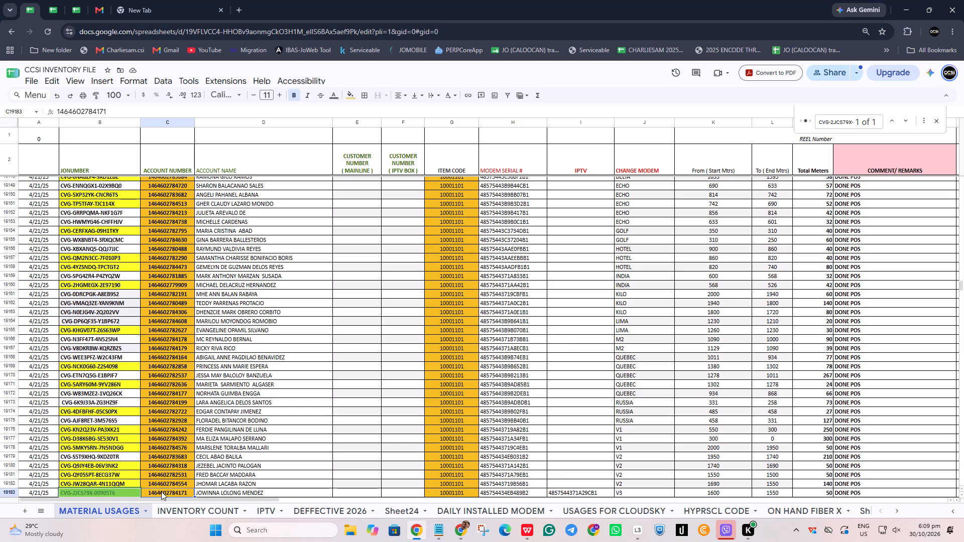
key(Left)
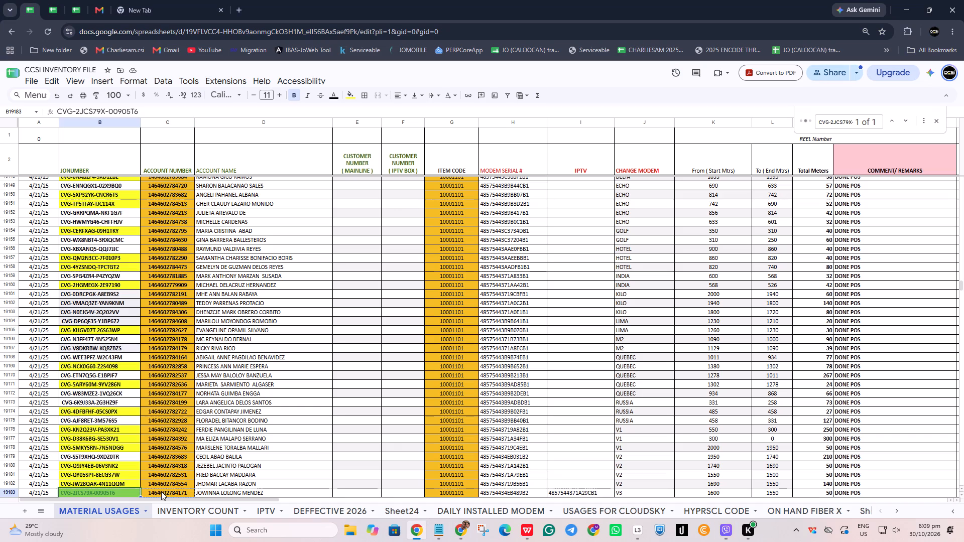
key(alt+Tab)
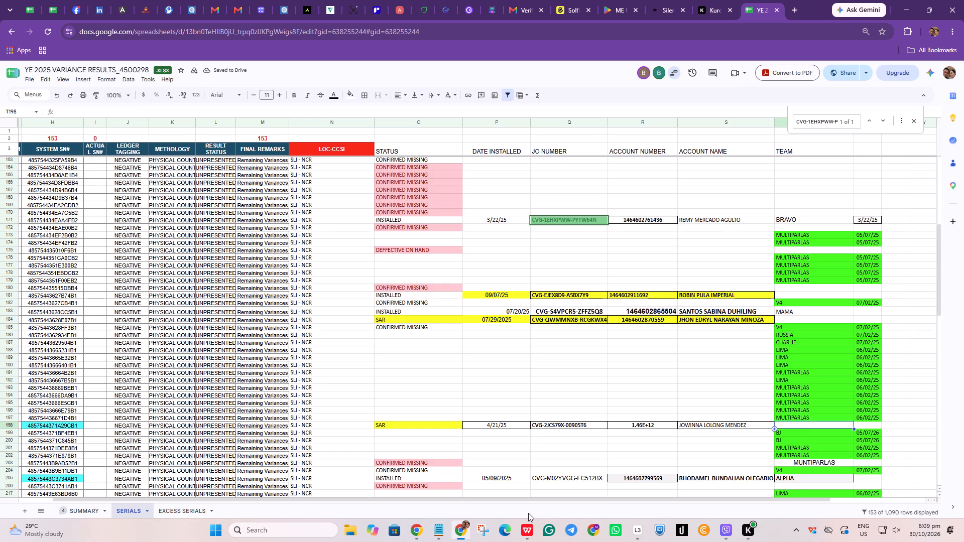
Paste the account number into a new Notepad tab and copy it from there as plain text.
click(436, 533)
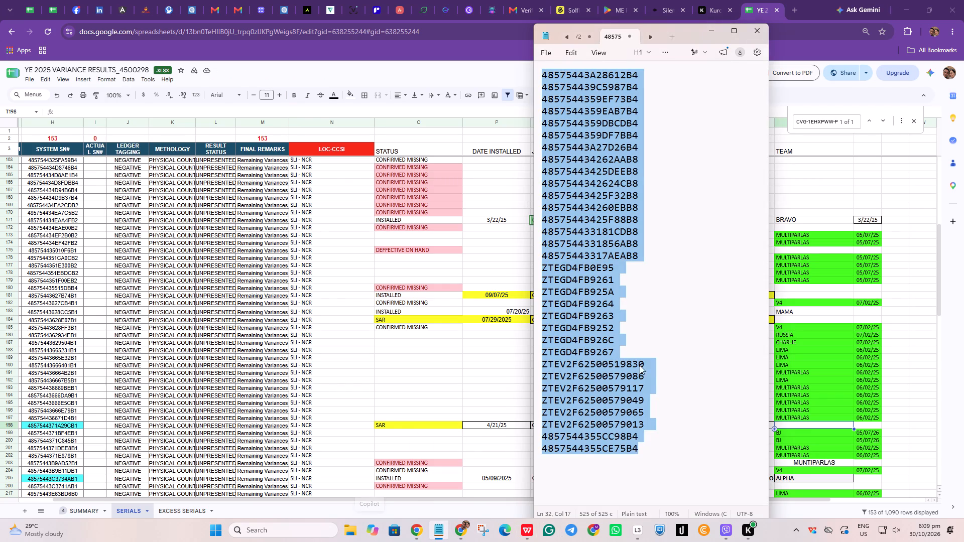
click(676, 37)
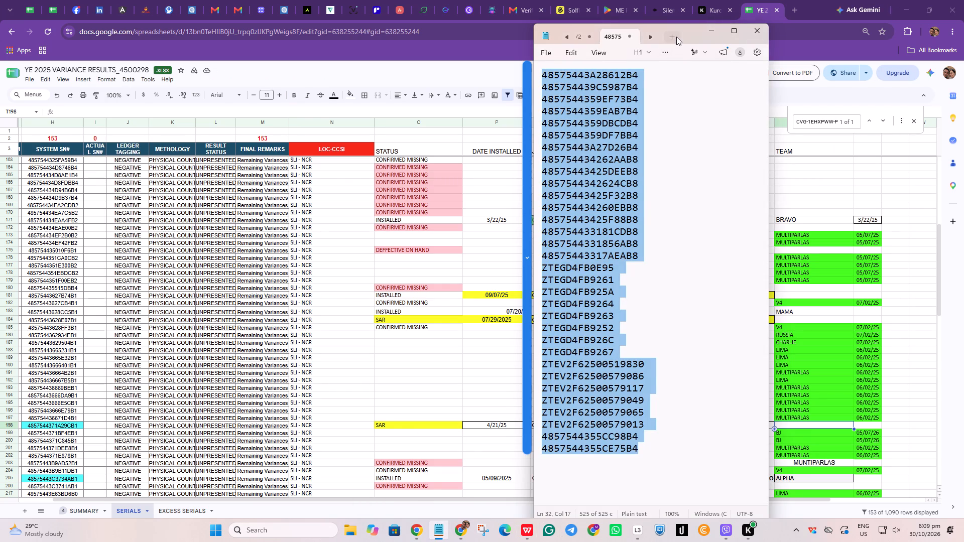
key(ctrl+v)
drag(656, 88, 538, 80)
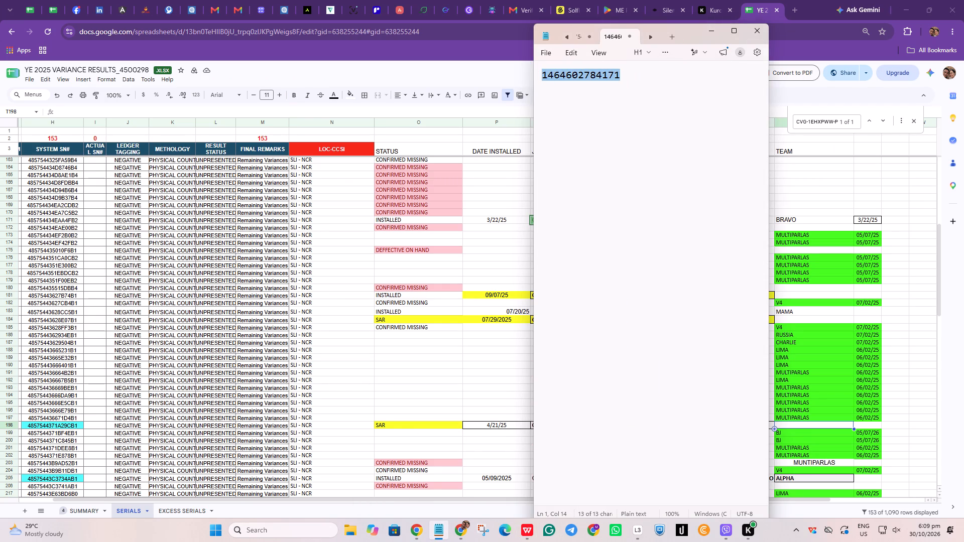
drag(538, 80, 537, 80)
key(ctrl+c)
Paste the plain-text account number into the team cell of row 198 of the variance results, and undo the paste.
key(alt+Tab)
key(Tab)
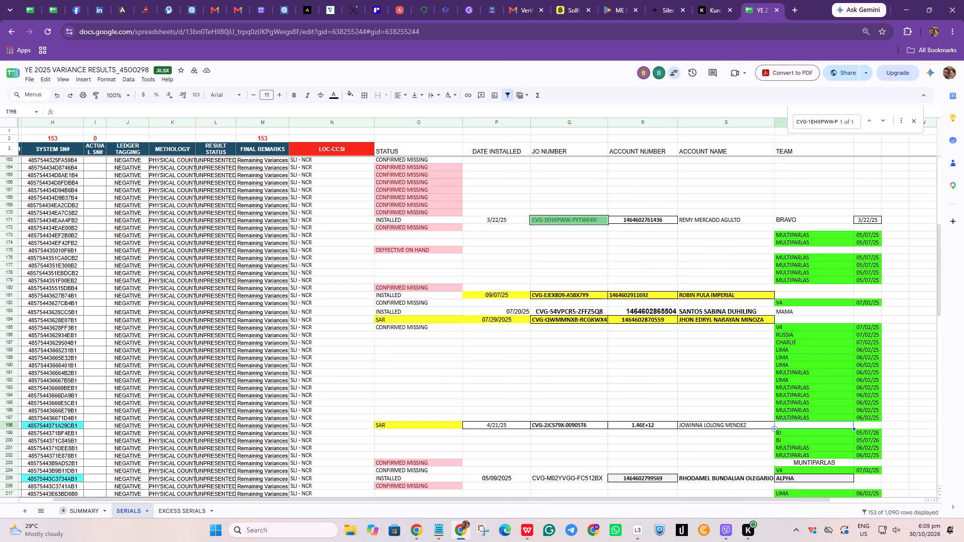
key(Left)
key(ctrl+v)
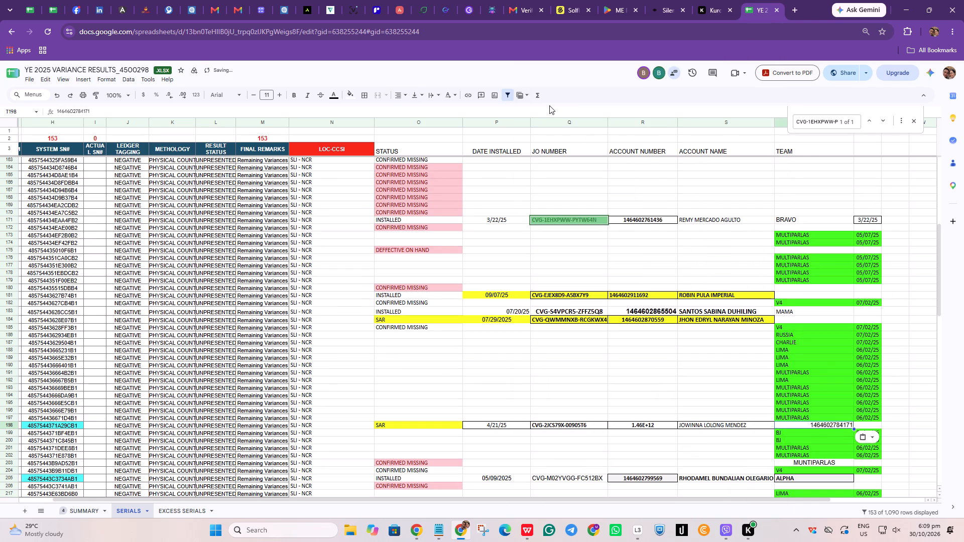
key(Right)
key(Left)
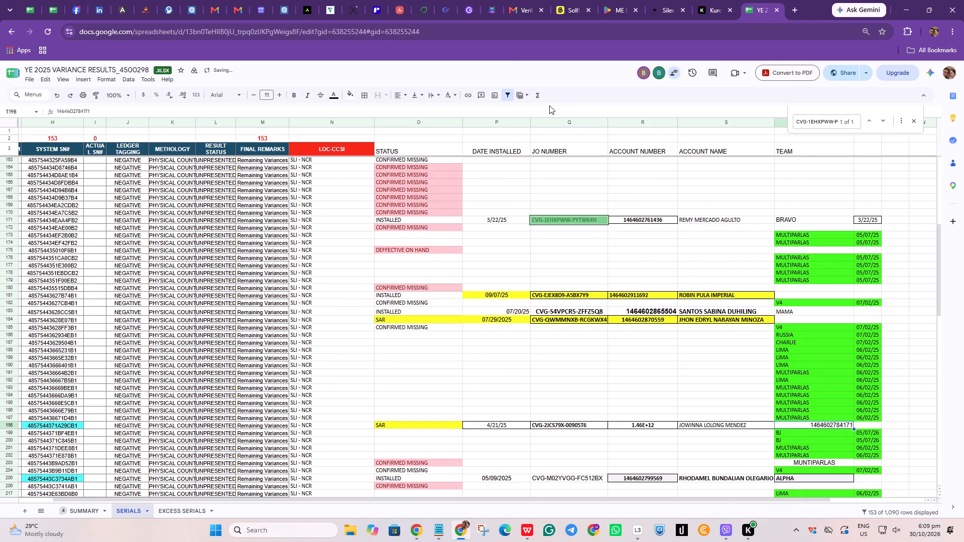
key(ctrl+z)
Replace the abbreviated account number in SAR row 198 with the plain-text full account number copied from Notepad.
key(Left)
key(Left)
key(Left)
key(Left)
key(Right)
key(Right)
key(ctrl+v)
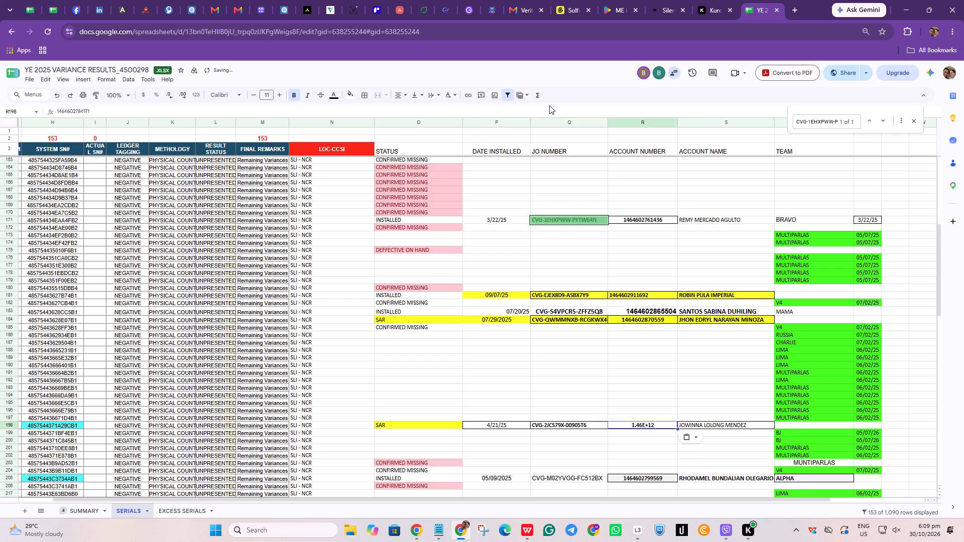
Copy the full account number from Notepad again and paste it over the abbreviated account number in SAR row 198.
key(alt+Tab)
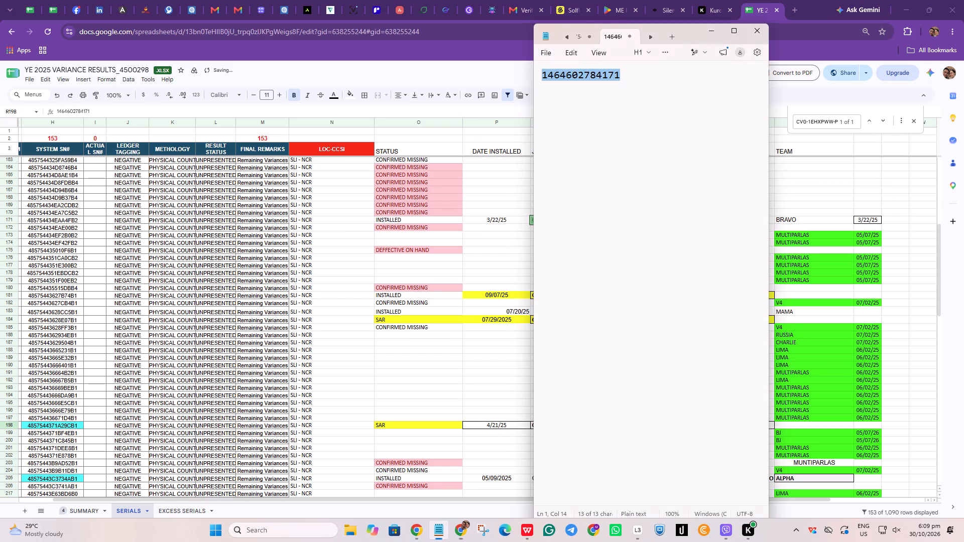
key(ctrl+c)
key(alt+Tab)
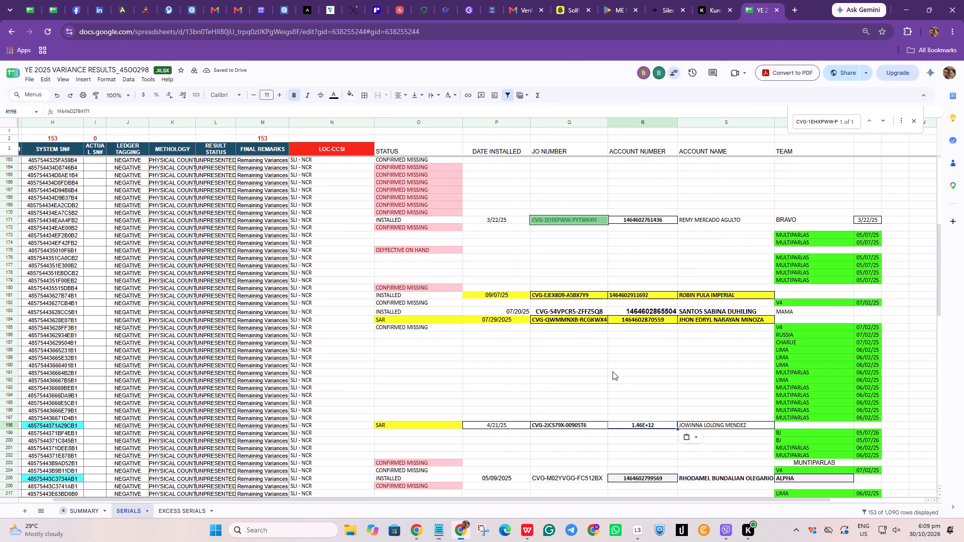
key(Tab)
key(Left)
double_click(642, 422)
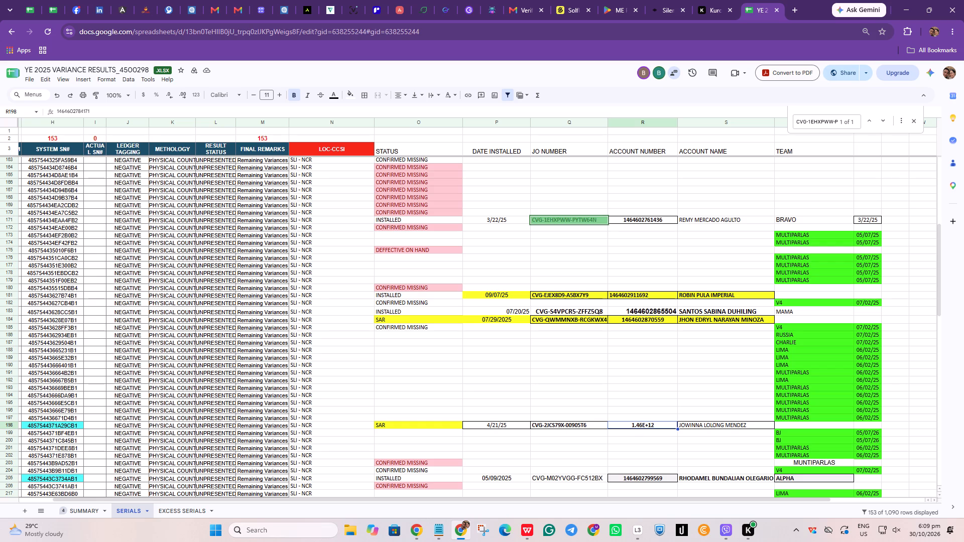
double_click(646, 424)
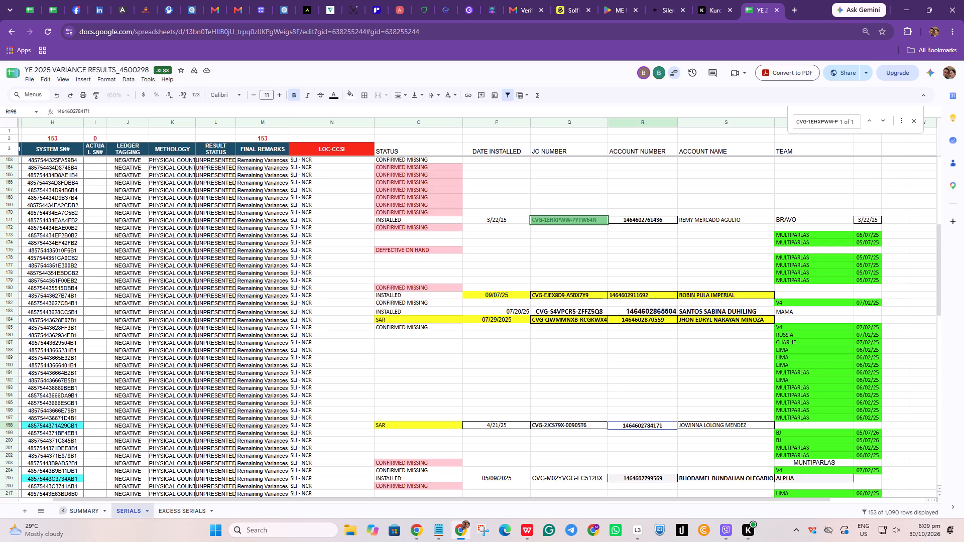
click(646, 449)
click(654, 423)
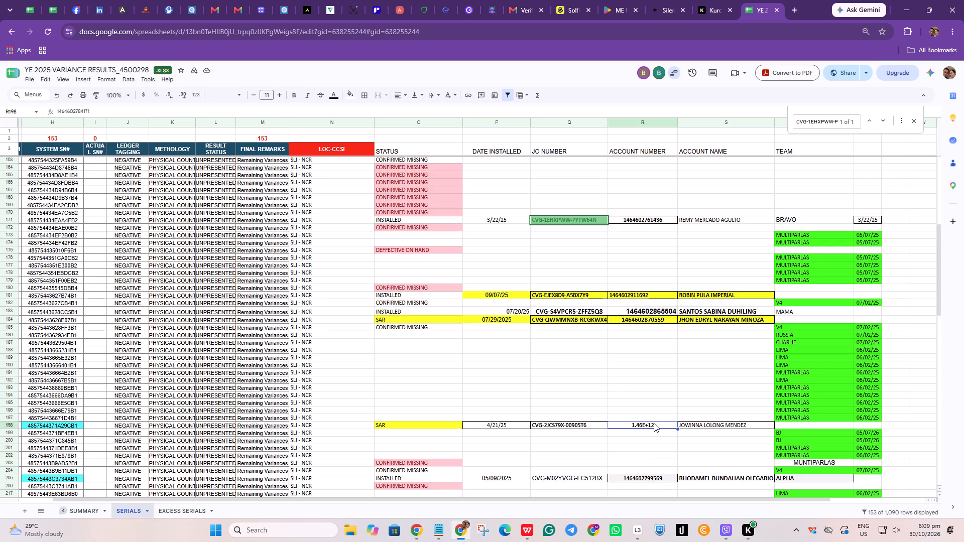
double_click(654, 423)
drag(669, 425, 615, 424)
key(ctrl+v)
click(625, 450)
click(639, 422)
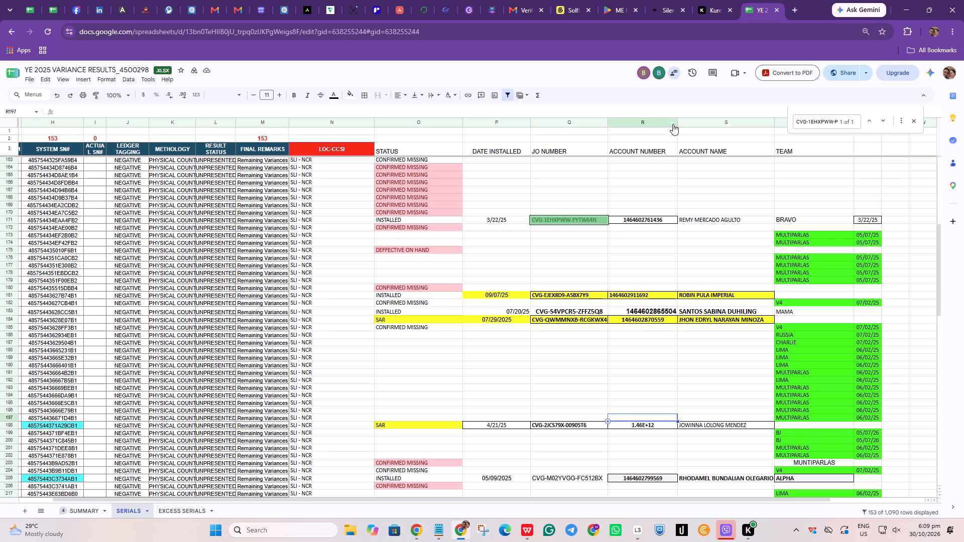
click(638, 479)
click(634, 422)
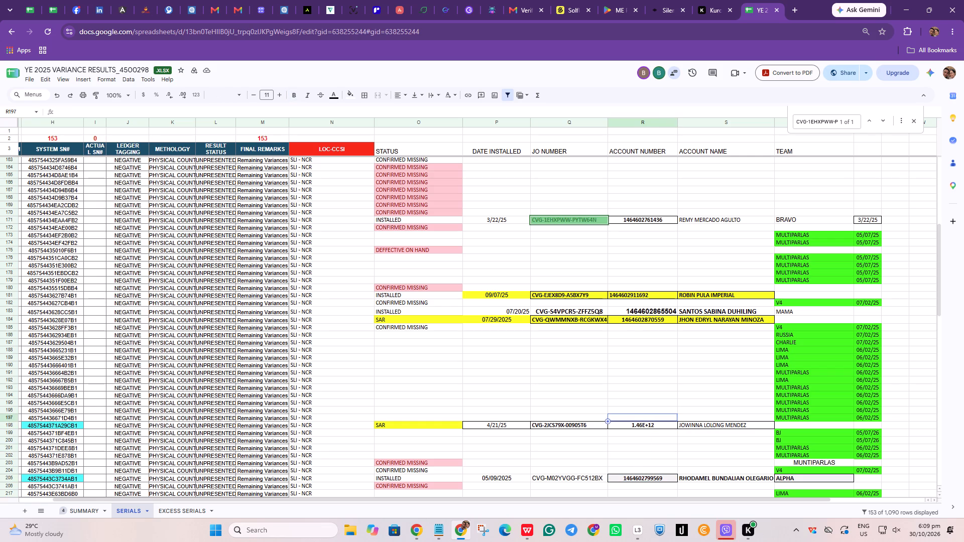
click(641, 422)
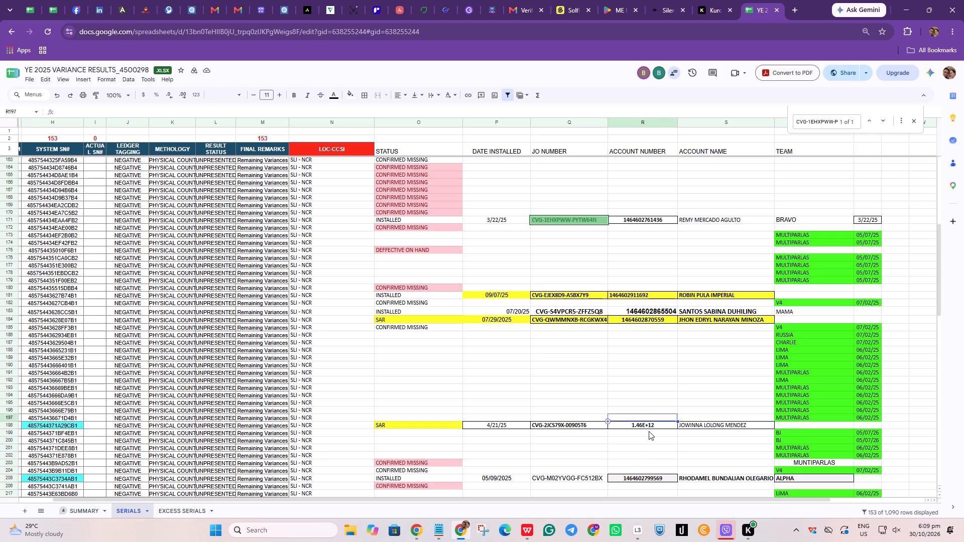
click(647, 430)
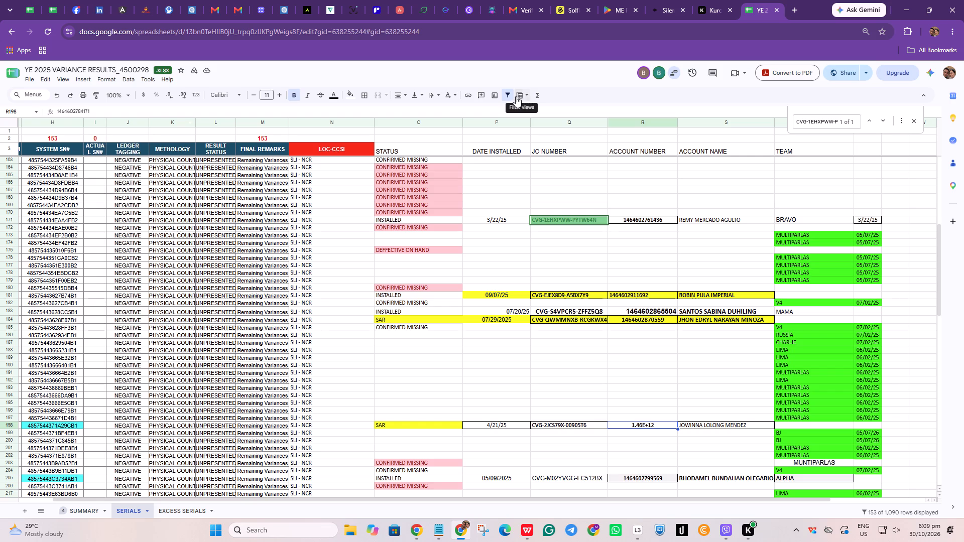
Set the number format of the entire ACCOUNT NUMBER column to Automatic.
click(641, 121)
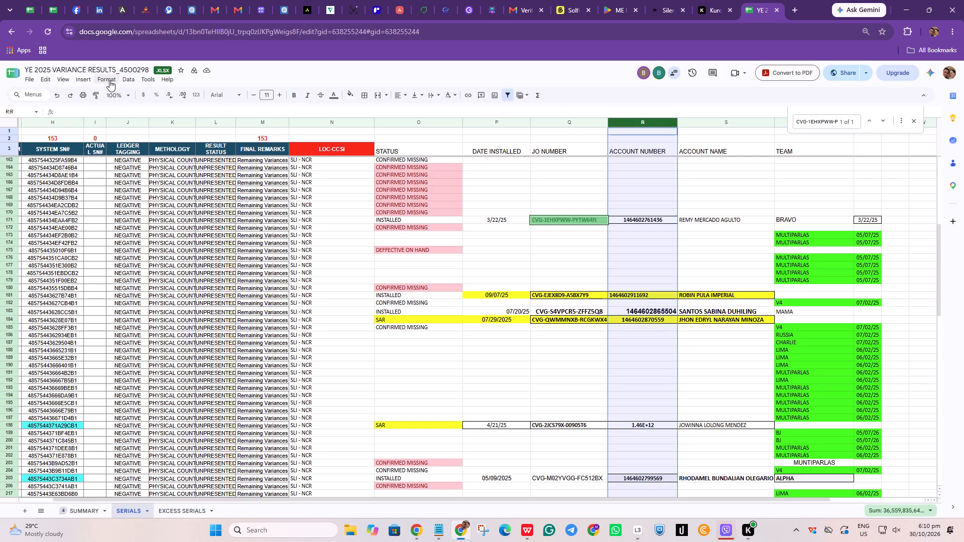
click(109, 80)
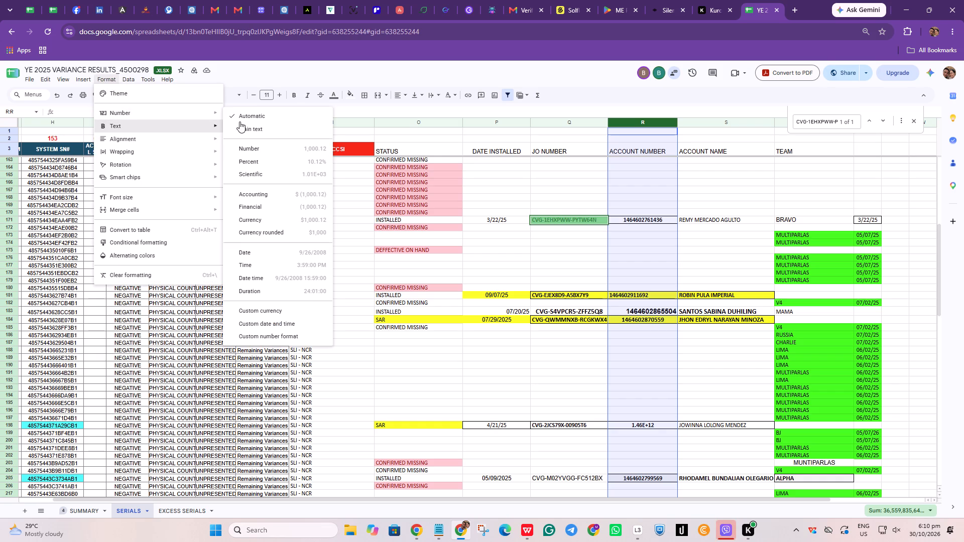
click(244, 117)
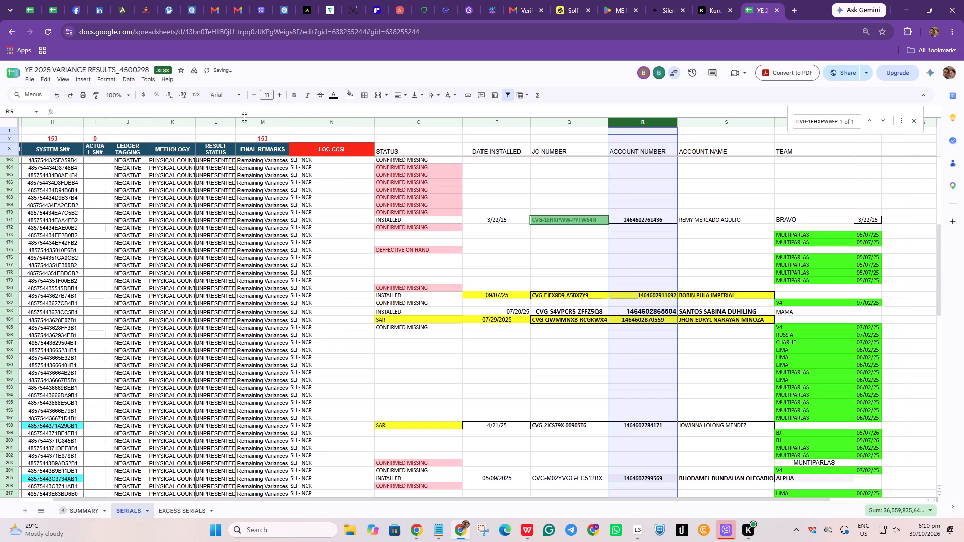
click(727, 358)
Look through the SLI - NCR rows from row 189 to the end of the list and back for incomplete account and team entries.
scroll(717, 359, down, 5)
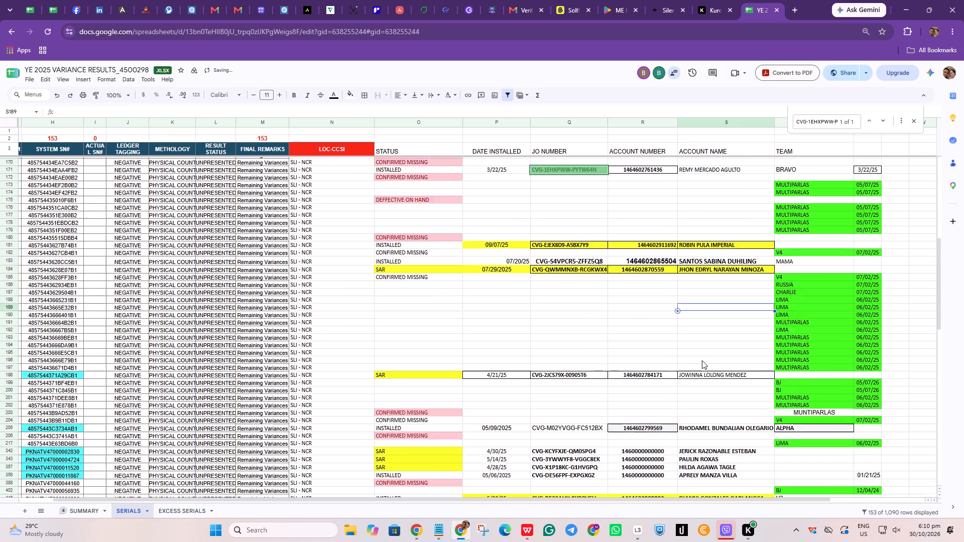
scroll(693, 353, down, 10)
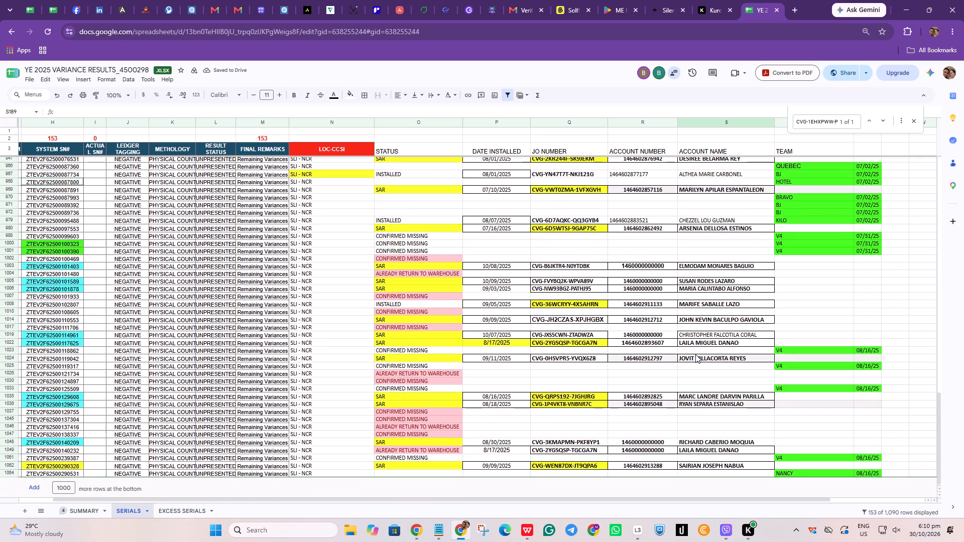
scroll(698, 356, up, 14)
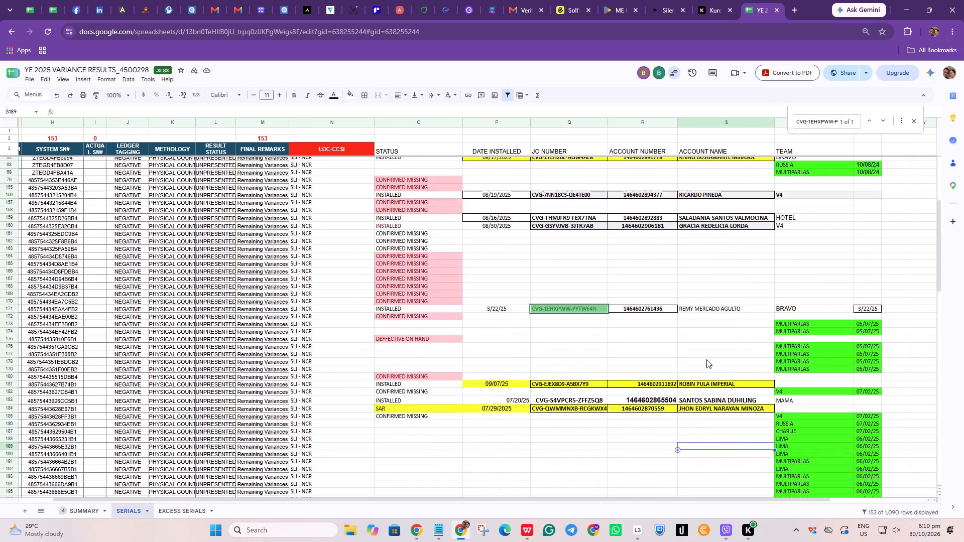
scroll(709, 361, up, 4)
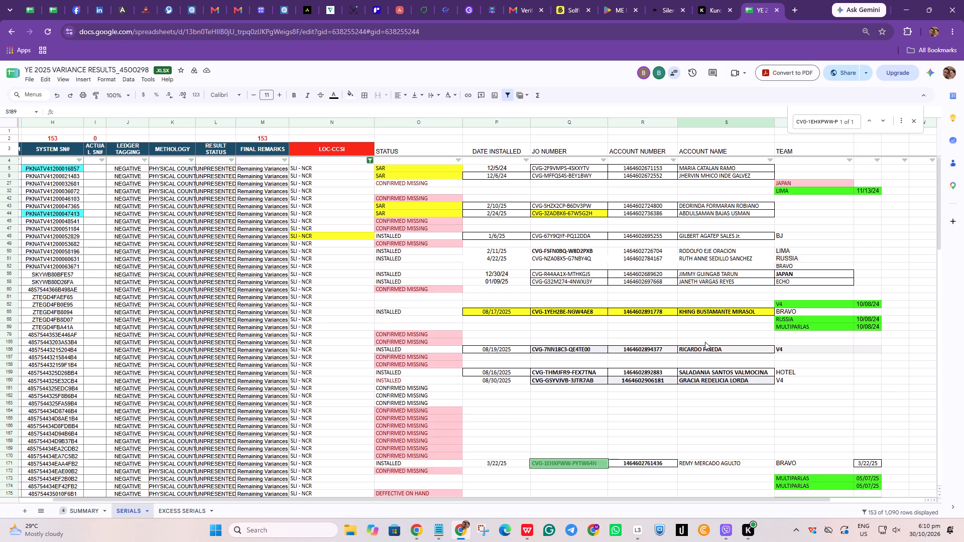
key(Tab)
key(Tab)
key(Tab)
key(Tab)
key(Tab)
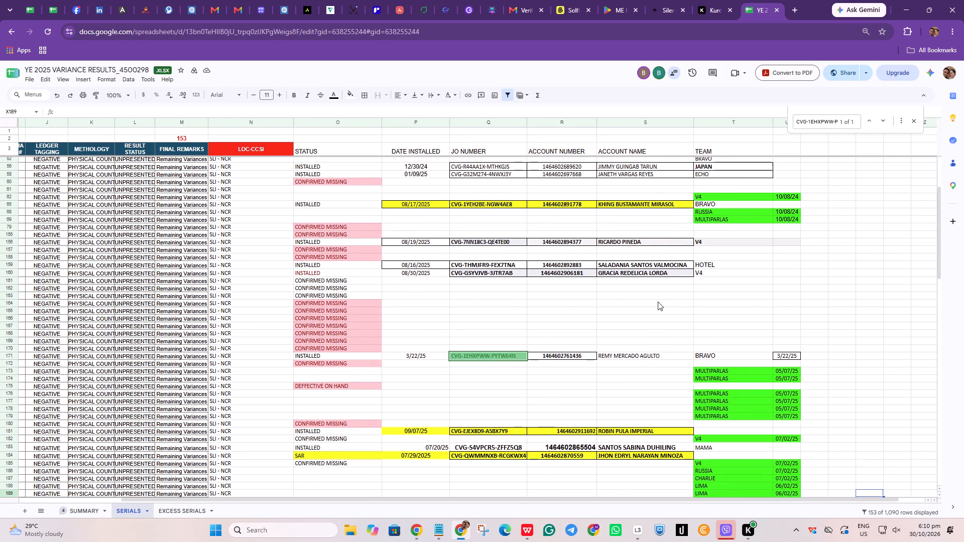
Close the find bar holding the job order search.
click(755, 290)
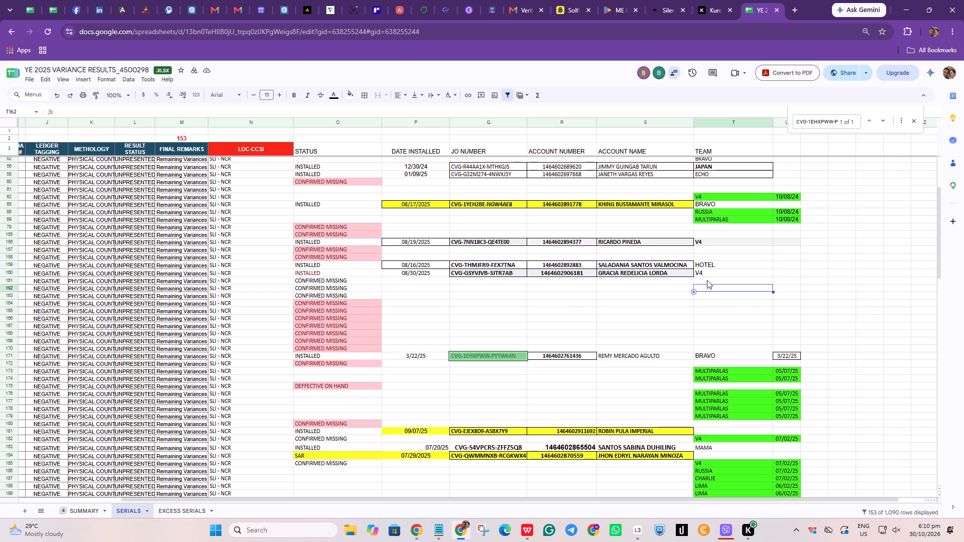
click(914, 123)
Examine the team, job order, install date and account details of installed row 156.
click(736, 242)
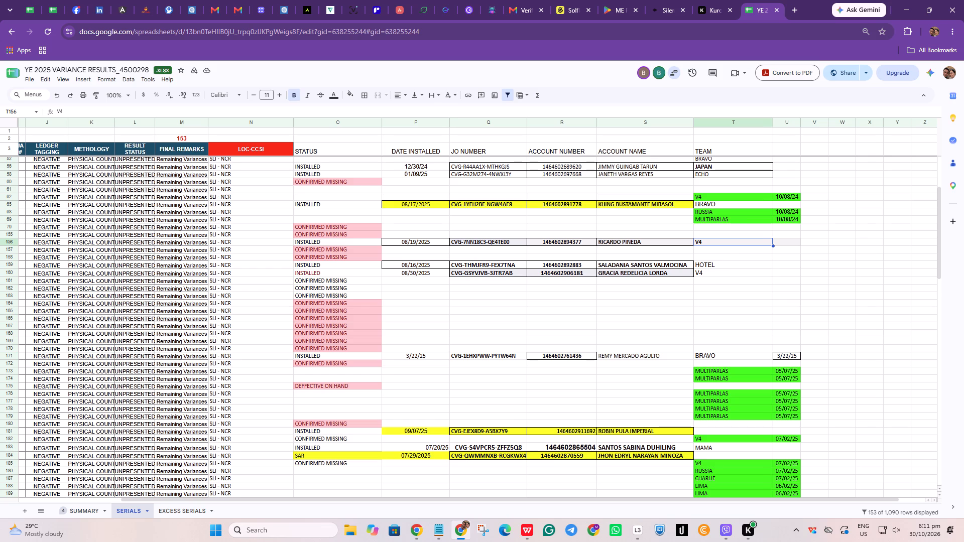
key(Left)
key(Left)
key(Left)
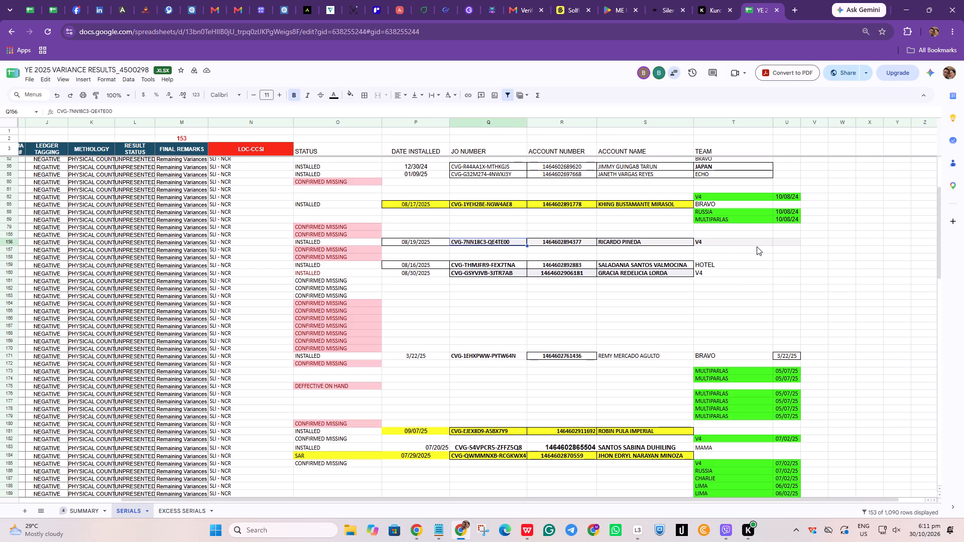
key(Left)
key(Left)
key(Right)
key(Right)
key(Right)
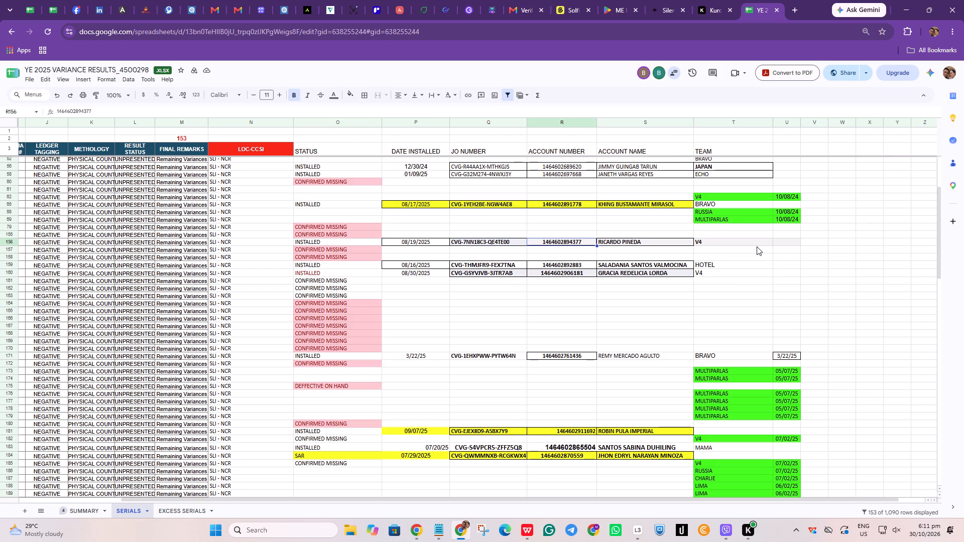
Examine the ACCOUNT NUMBER column entries from row 156 up to the top of the list and down to row 177.
key(Up)
key(Up)
key(Up)
key(Up)
key(Up)
key(Up)
key(Up)
key(Up)
key(Up)
key(Up)
key(Up)
key(Up)
key(Up)
key(Up)
key(Up)
key(Up)
key(Up)
key(Up)
key(Up)
key(Up)
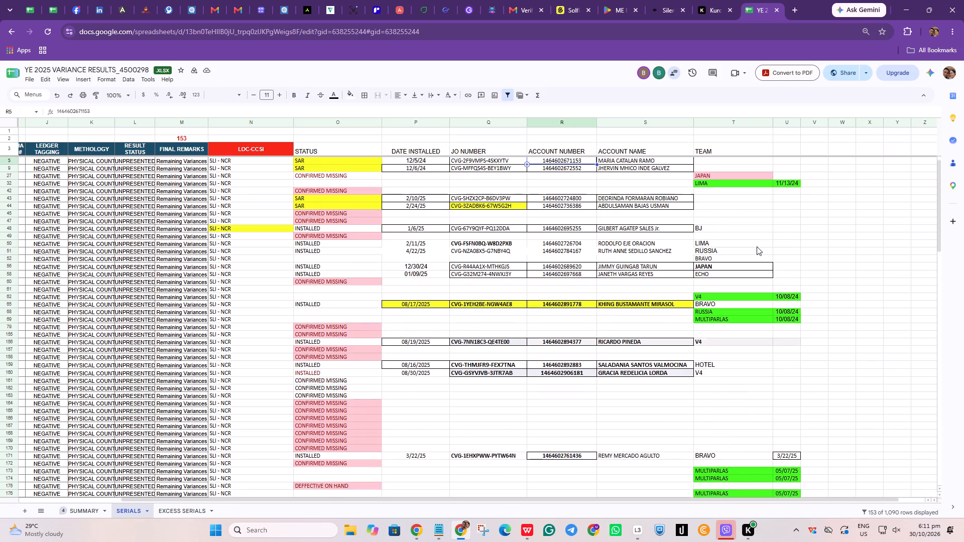
key(Down)
key(Down)
key(Down)
key(Down)
key(Down)
key(Down)
key(Down)
key(Down)
key(Down)
key(Down)
key(Down)
key(Down)
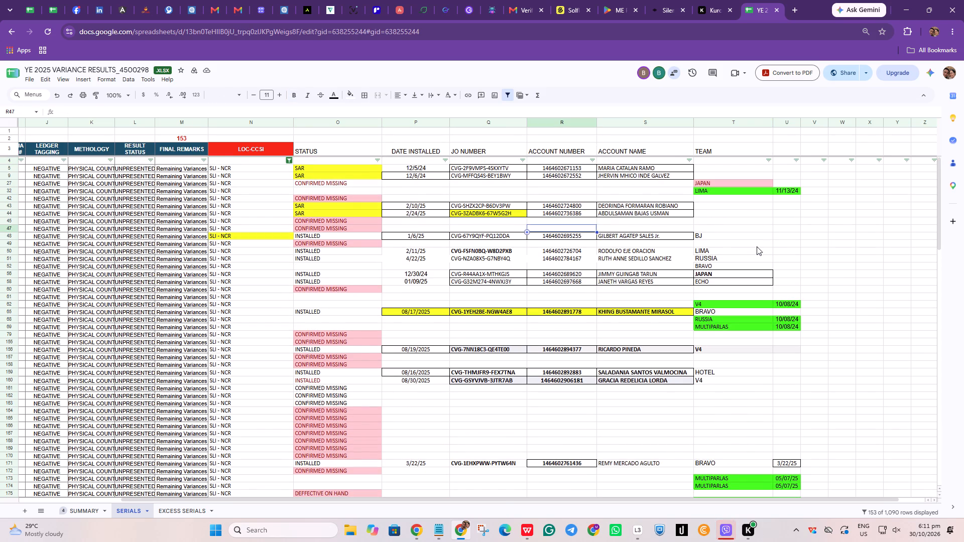
key(Up)
key(Up)
key(Up)
key(Down)
key(Down)
key(Down)
key(Down)
key(Down)
key(Down)
key(Down)
key(Down)
key(Down)
key(Down)
key(Down)
key(Down)
key(Down)
key(Down)
key(Down)
key(Down)
key(Down)
key(Down)
key(Down)
key(Down)
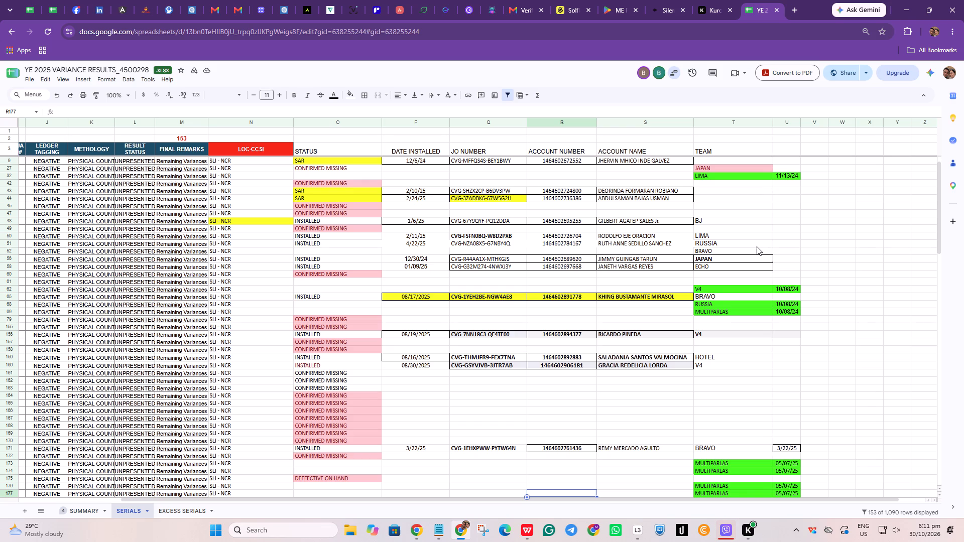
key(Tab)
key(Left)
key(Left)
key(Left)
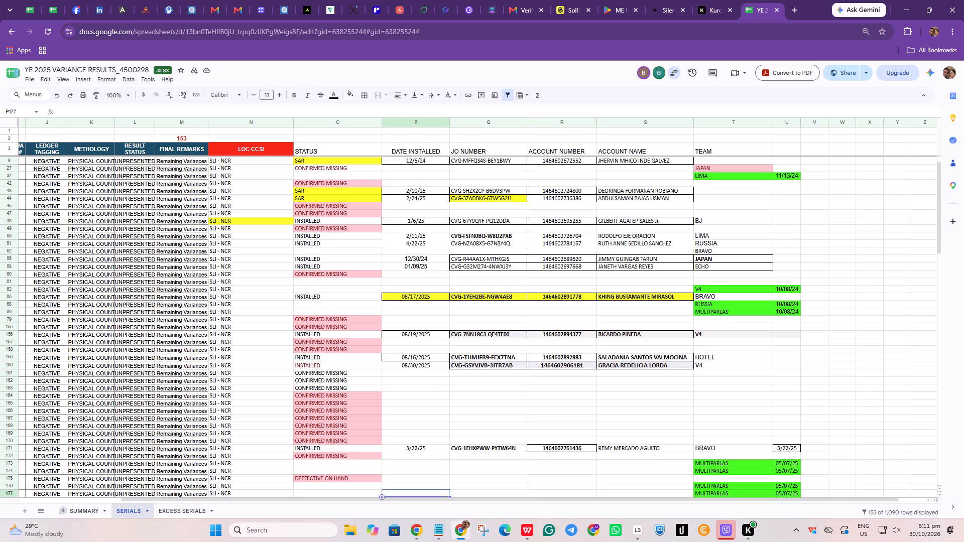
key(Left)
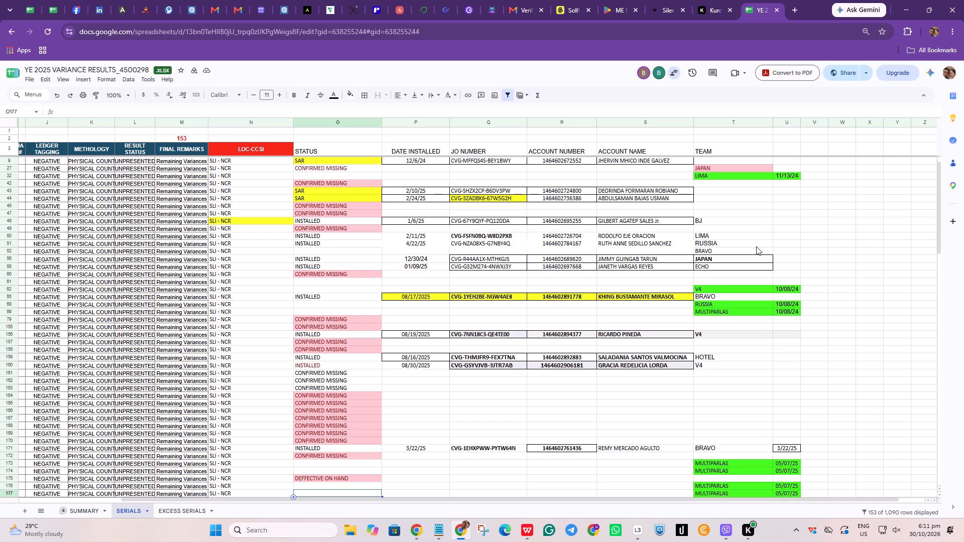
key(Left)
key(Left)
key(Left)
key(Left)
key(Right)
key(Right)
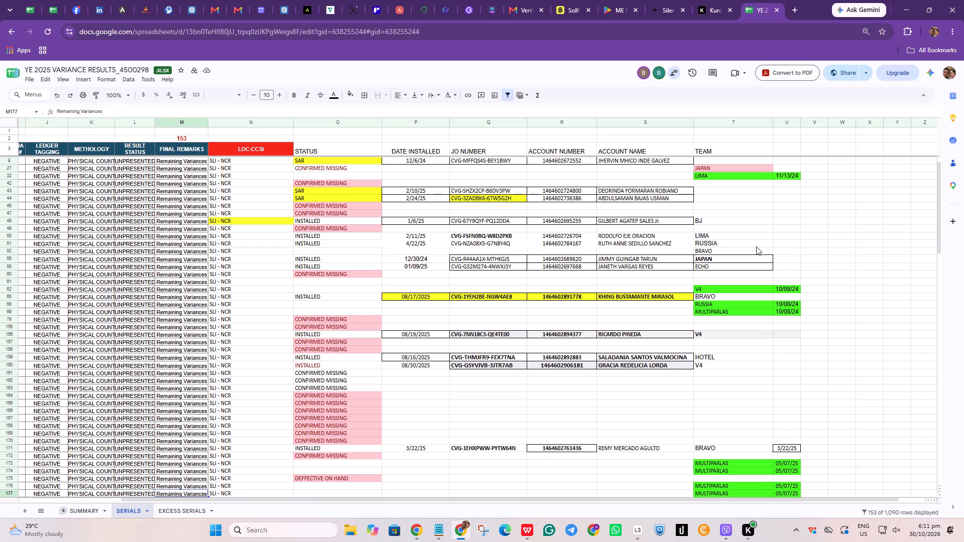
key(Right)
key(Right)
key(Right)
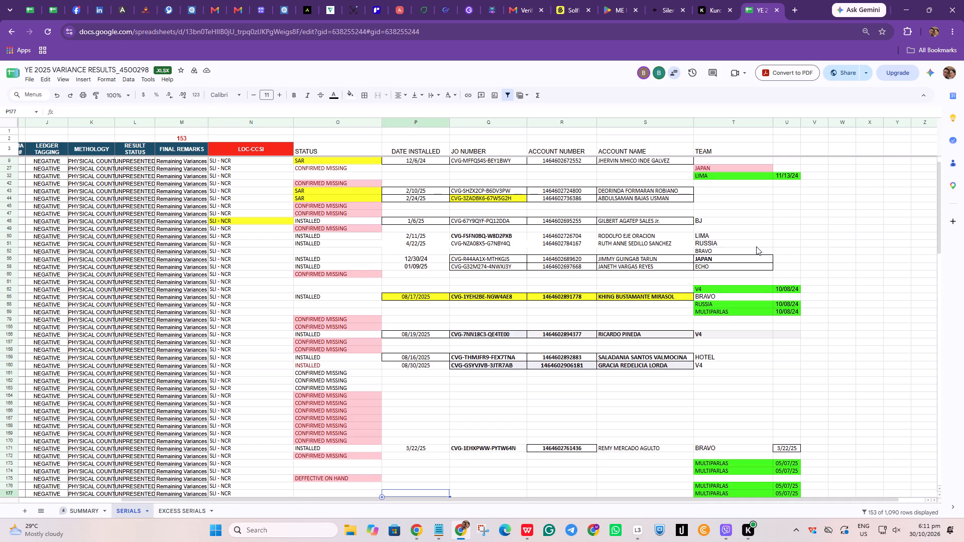
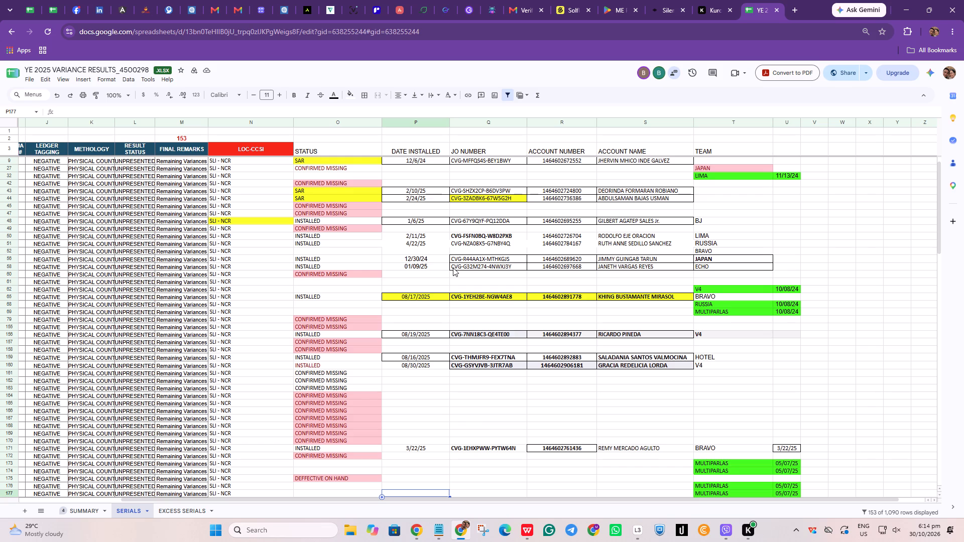
Examine the team, adjacent date and account number entries of installed row 171 in the SLI - NCR list.
key(Tab)
key(Tab)
key(Tab)
key(Tab)
key(Tab)
key(Tab)
key(Tab)
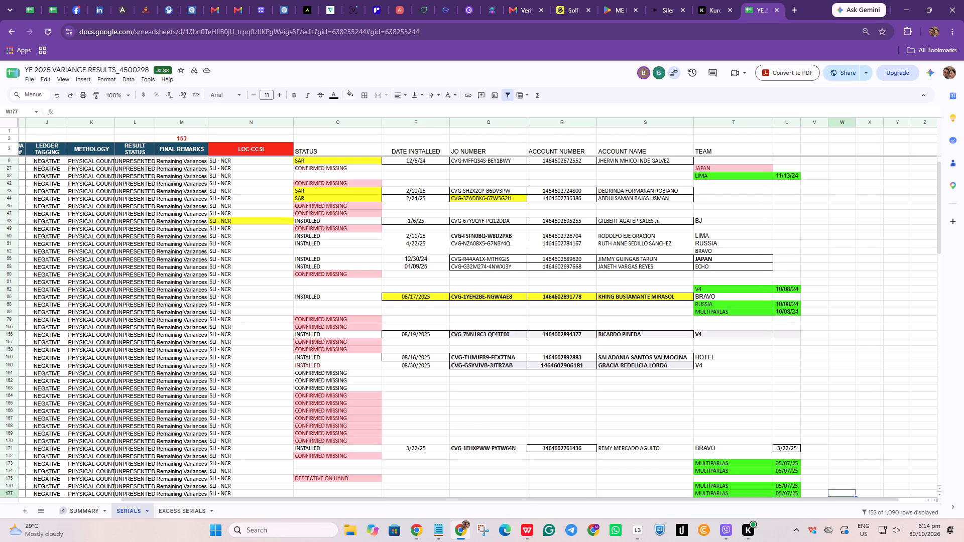
key(Tab)
key(Left)
key(Left)
key(Left)
key(Left)
key(Left)
key(Up)
key(Up)
key(Up)
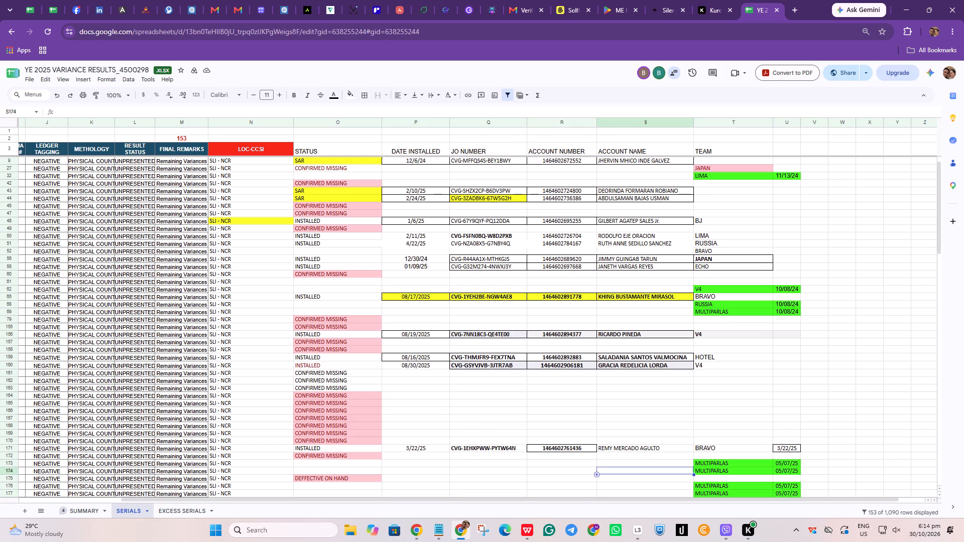
key(Up)
key(Up)
key(Up)
key(Right)
key(Right)
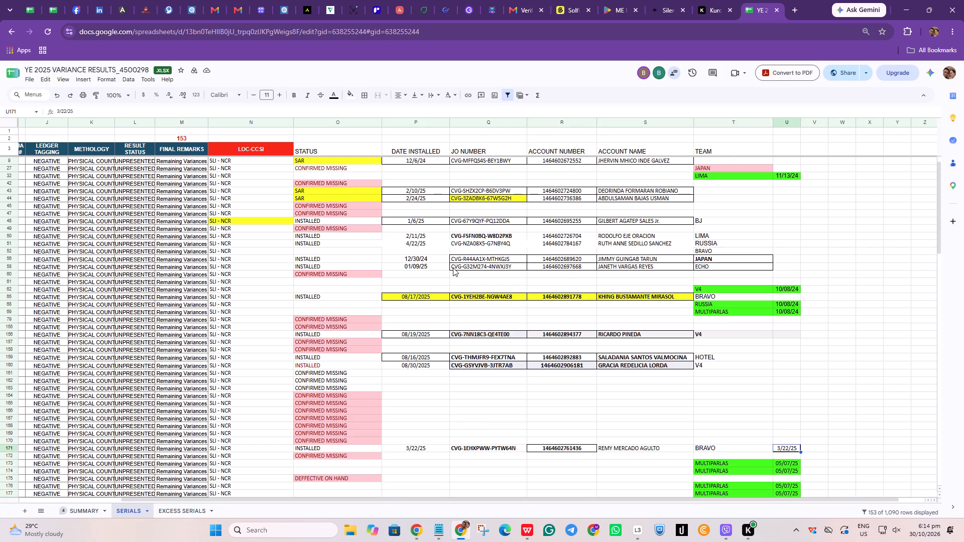
key(Left)
key(Left)
key(Left)
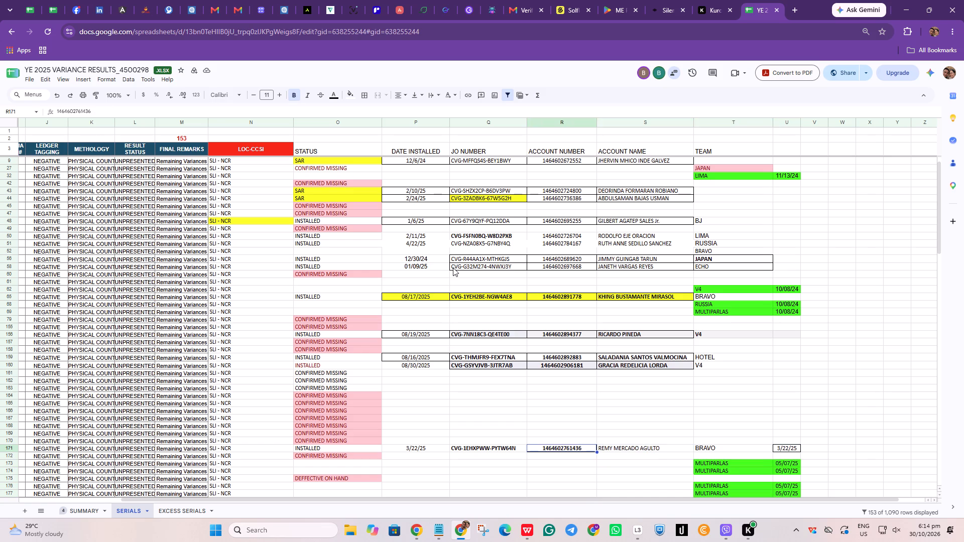
Examine the SLI - NCR rows below row 171, checking the job order, account and team entries of installed row 205.
scroll(646, 352, down, 3)
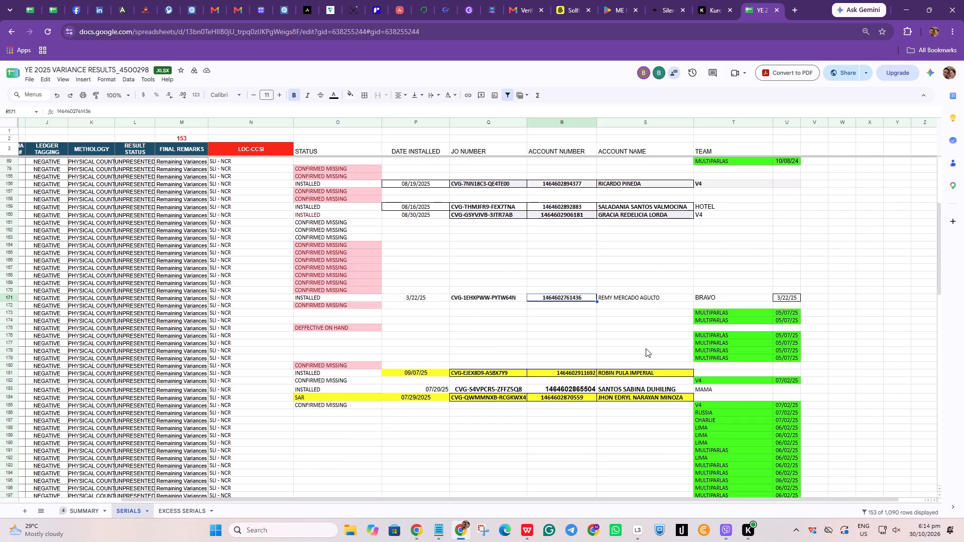
scroll(647, 349, down, 7)
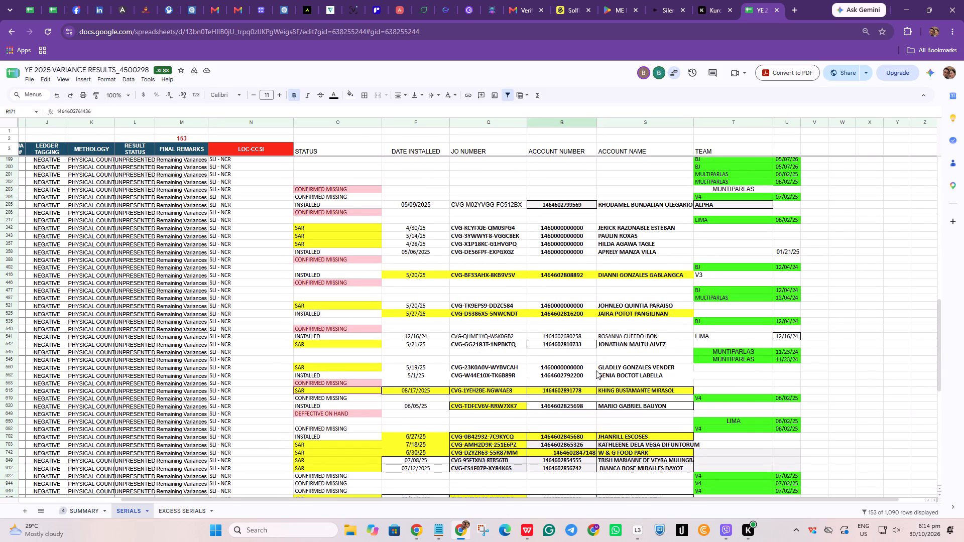
scroll(626, 374, up, 3)
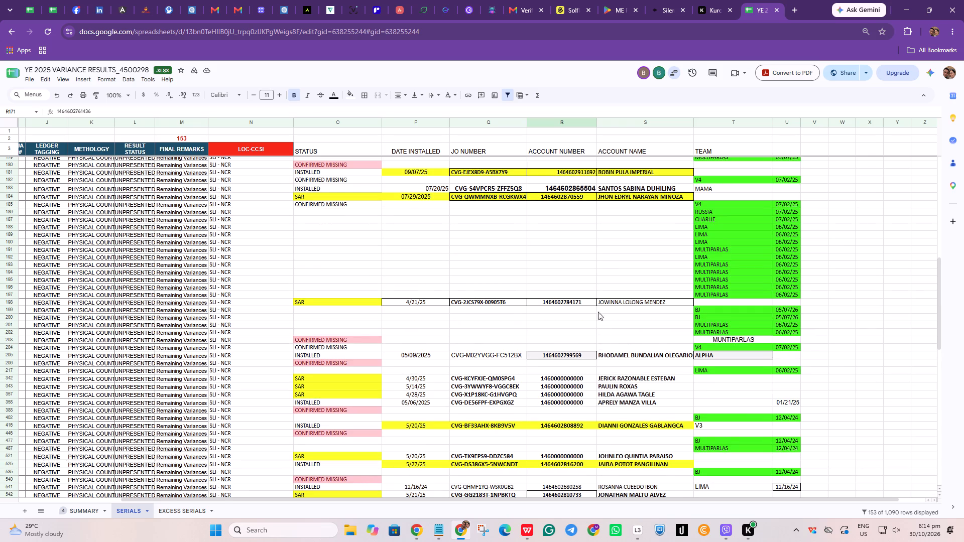
click(551, 262)
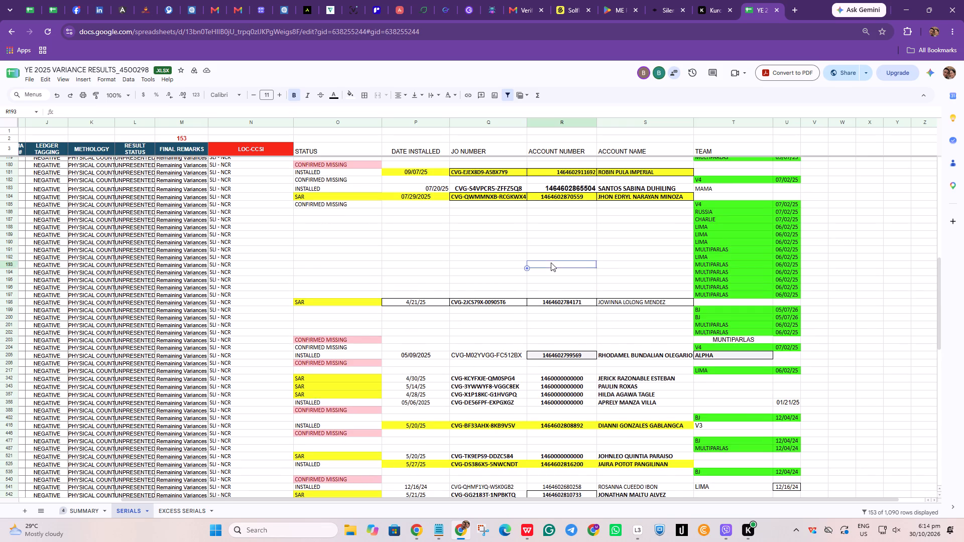
click(510, 303)
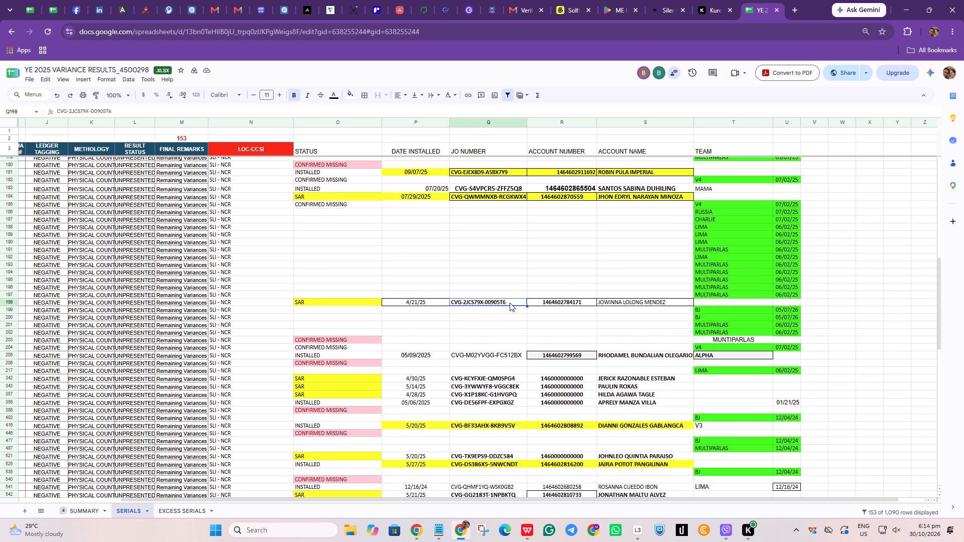
key(Down)
key(Down)
key(Down)
key(Down)
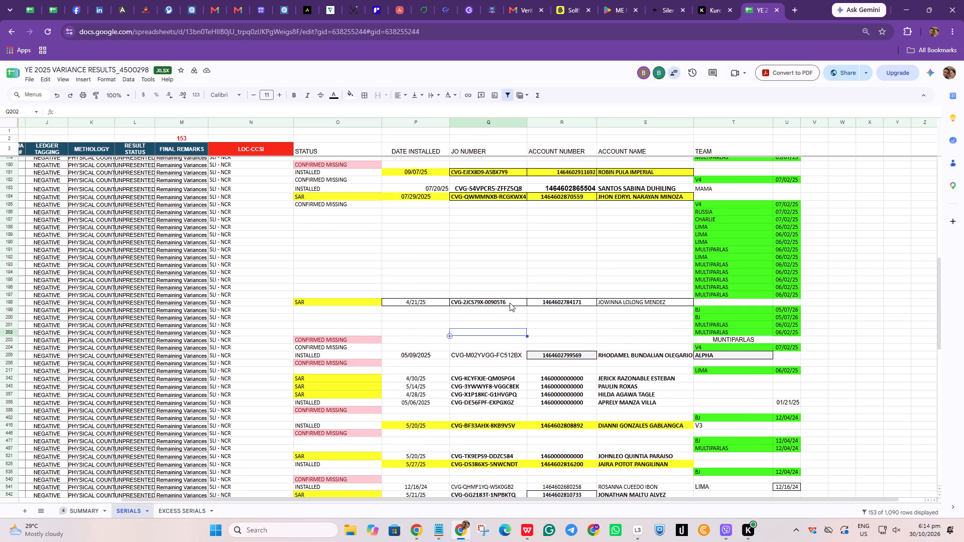
key(Down)
key(Down)
key(Down)
key(Right)
key(Right)
key(Right)
key(Right)
key(Left)
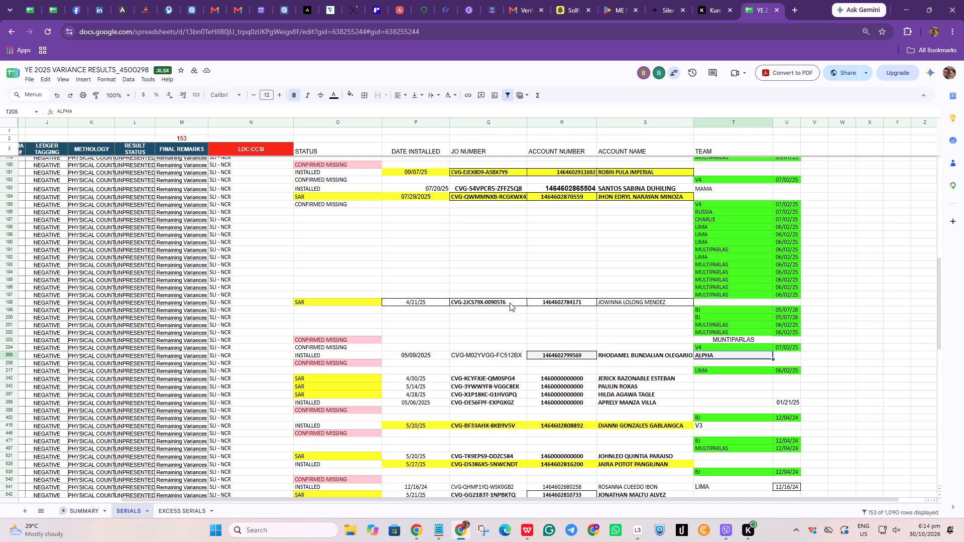
key(Left)
key(Left)
key(Left)
Examine the status, install date, job order and account number of installed row 358.
key(Down)
key(Left)
key(Left)
key(Down)
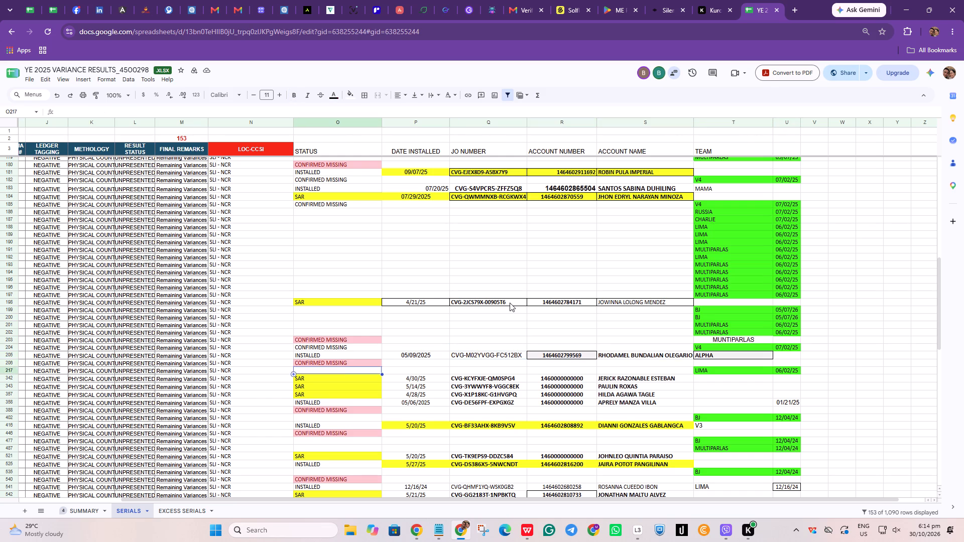
key(Down)
key(Down)
key(Down)
key(Down)
key(Right)
key(Right)
key(Left)
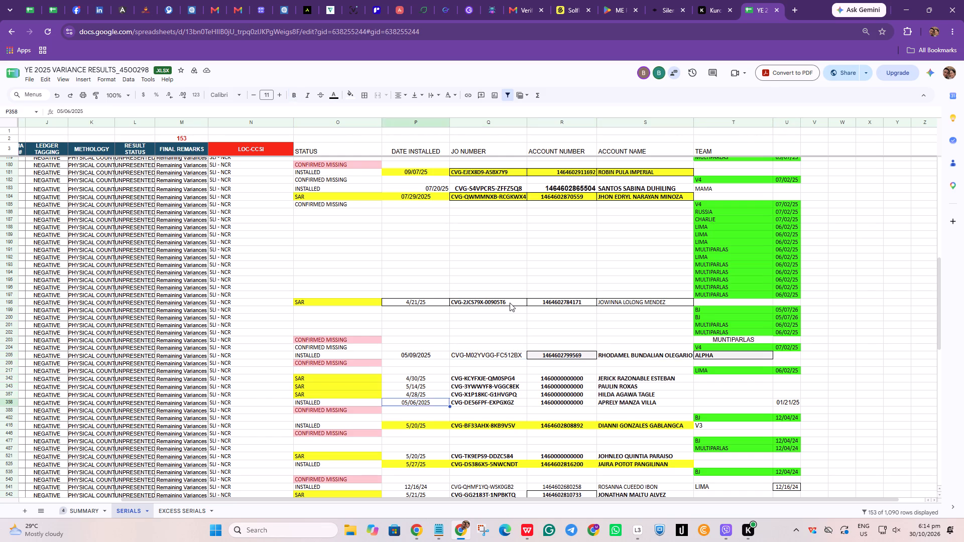
key(Right)
key(Right)
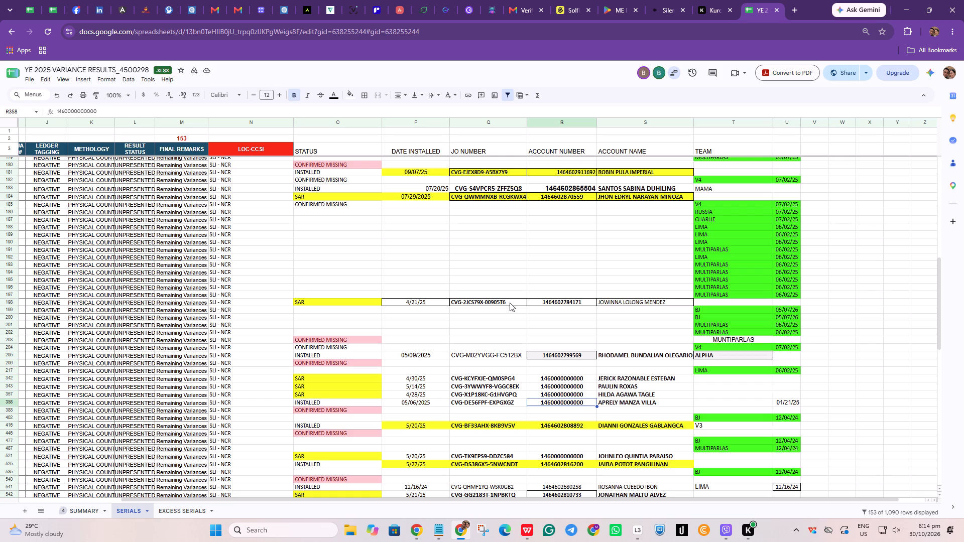
key(Left)
key(Left)
key(Up)
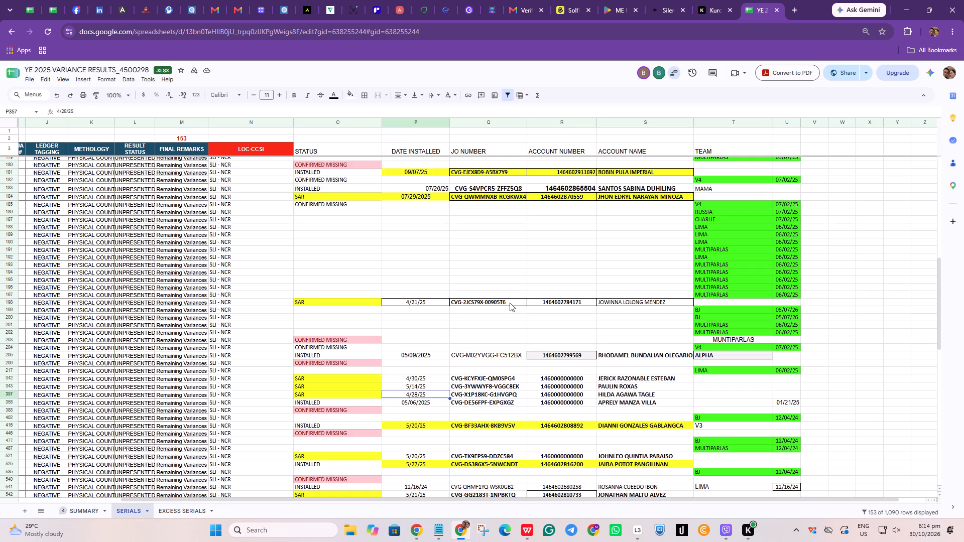
Review the DATE INSTALLED column from row 357 up to row 46, down past row 487 and back to row 206.
key(Up)
key(Up)
key(Up)
key(Up)
key(Up)
key(Up)
key(Up)
key(Up)
key(Up)
key(Up)
key(Up)
key(Up)
key(Up)
key(Up)
key(Up)
key(Up)
key(Up)
key(Up)
key(Up)
key(Up)
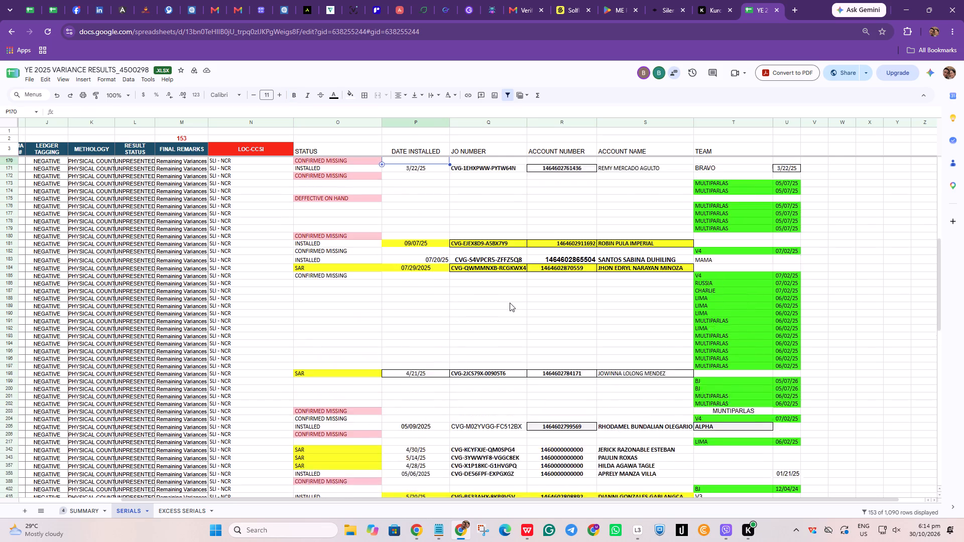
key(Up)
key(Up)
key(Up)
key(Up)
key(Up)
key(Up)
key(Up)
key(Up)
key(Up)
key(Up)
key(Up)
key(Up)
key(Up)
key(Up)
key(Up)
key(Up)
key(Up)
key(Up)
key(Up)
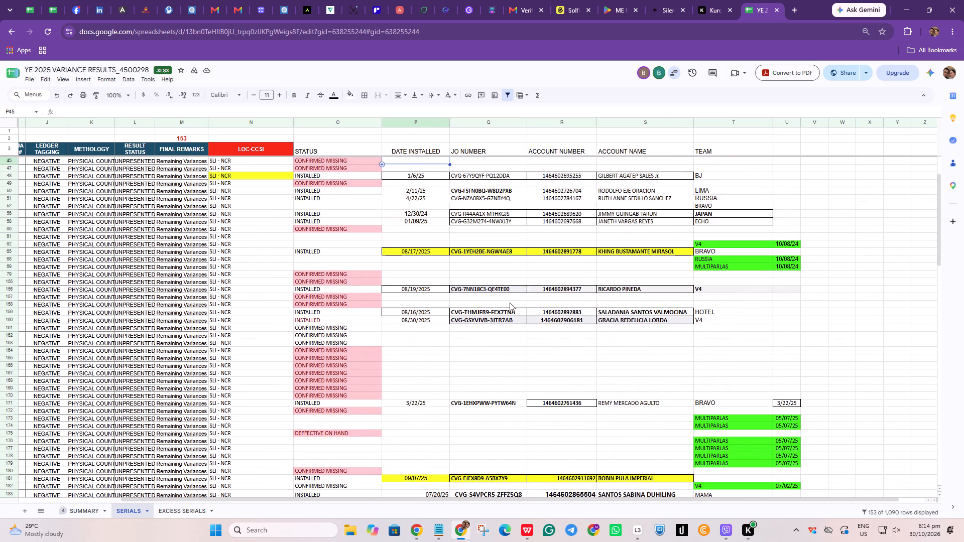
key(Down)
key(Down)
key(Down)
key(Down)
key(Down)
key(Down)
key(Down)
key(Down)
key(Down)
key(Down)
key(Down)
key(Down)
key(Down)
key(Down)
key(Down)
key(Down)
key(Down)
key(Down)
key(Down)
key(Down)
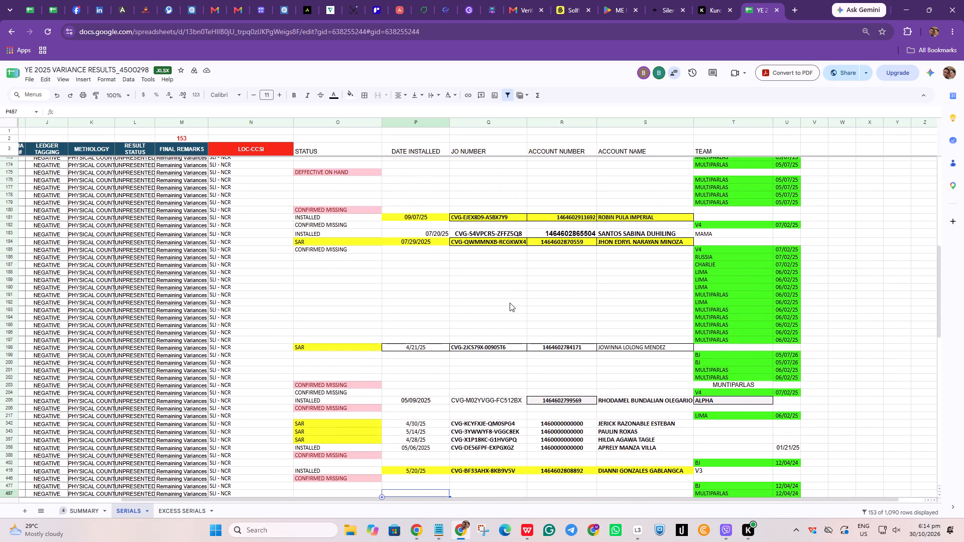
key(Down)
key(Up)
key(Up)
key(Up)
key(Up)
key(Up)
key(Up)
key(Up)
key(Up)
key(Up)
key(Up)
key(Up)
key(Up)
key(Up)
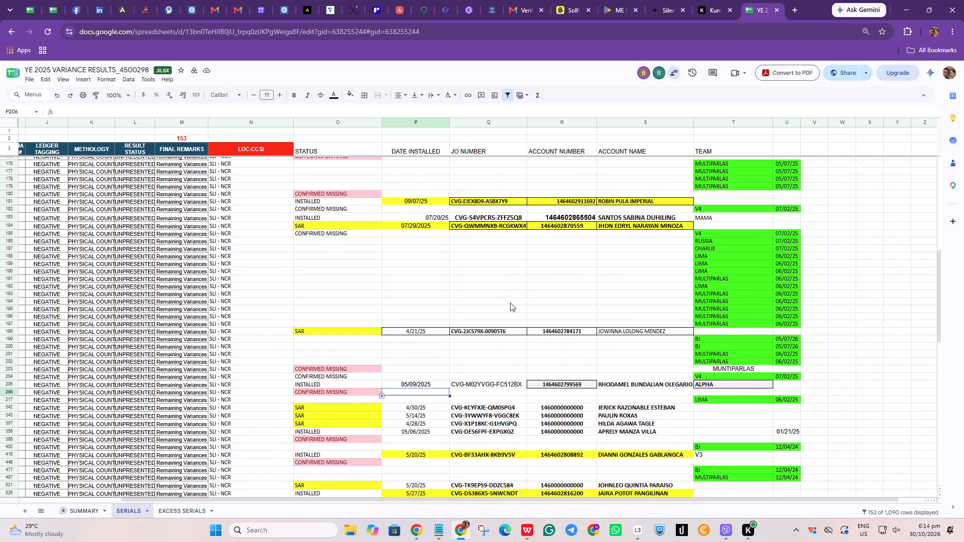
Look up SAR row 342's job order in the CCSI INVENTORY FILE and copy its full account number into that row's ACCOUNT NUMBER cell.
key(Down)
key(Down)
key(Right)
key(ctrl+c)
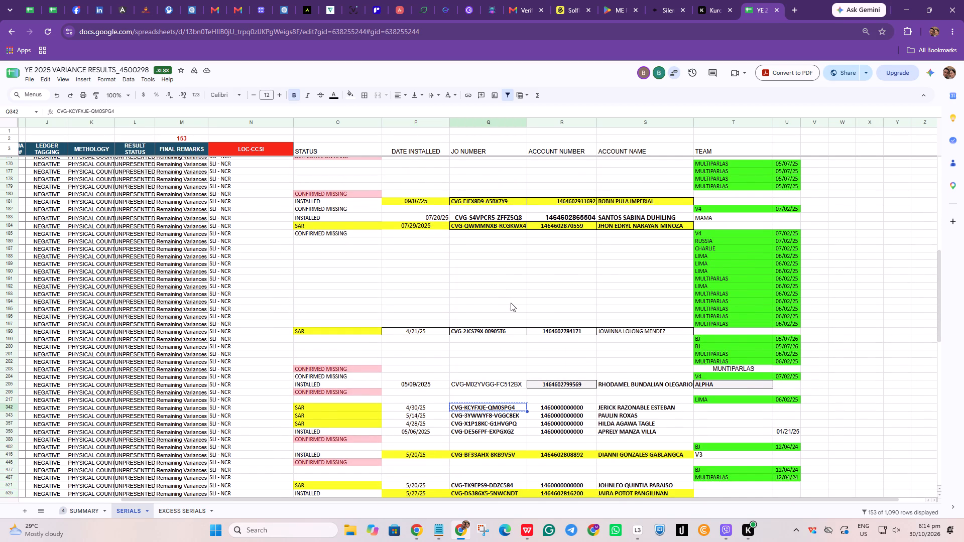
key(alt+Tab)
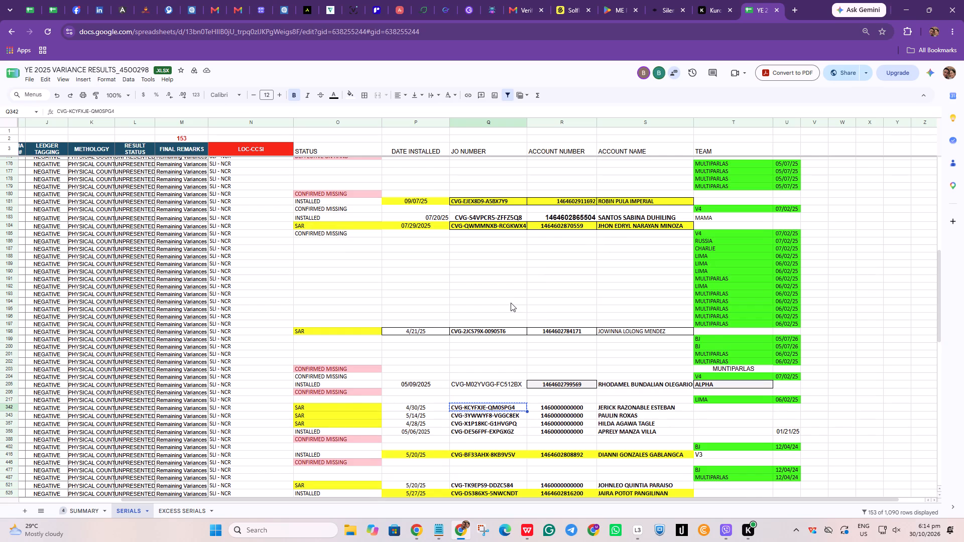
key(alt+Tab)
key(alt+Tab)
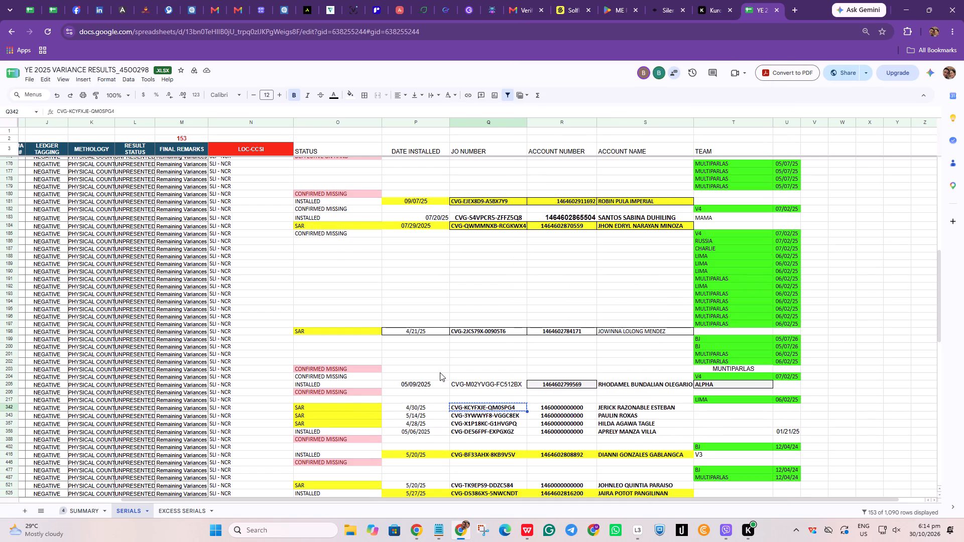
key(alt+Tab)
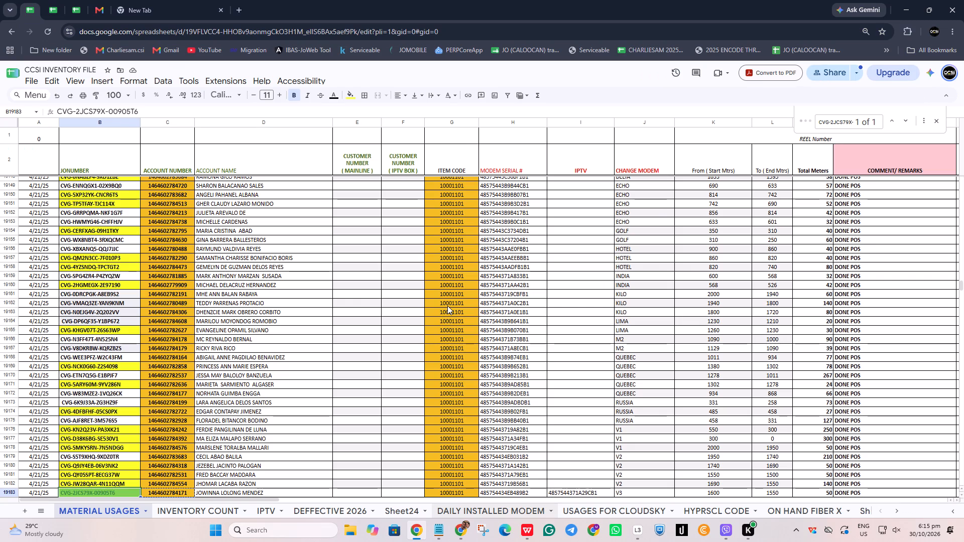
key(ctrl+f)
key(ctrl+v)
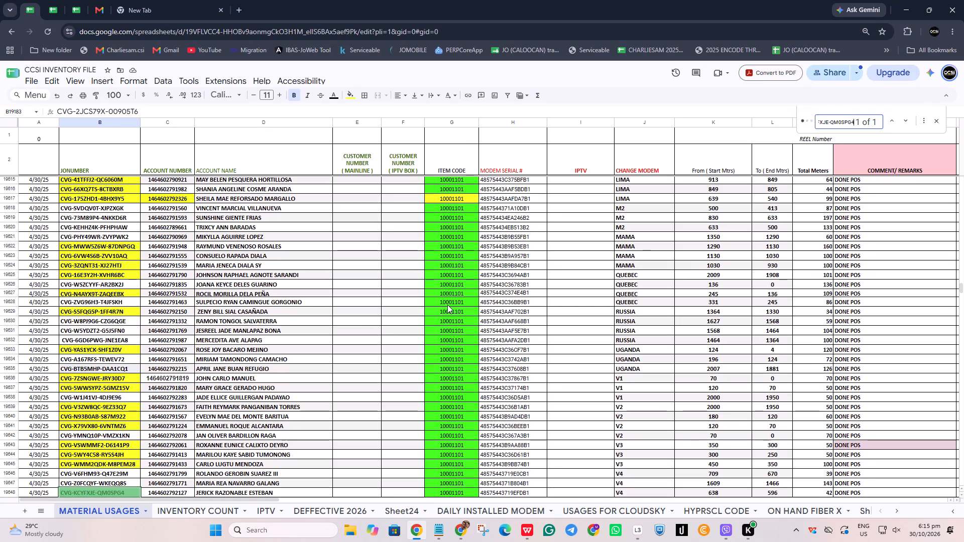
click(154, 490)
key(ctrl+c)
key(alt+Tab)
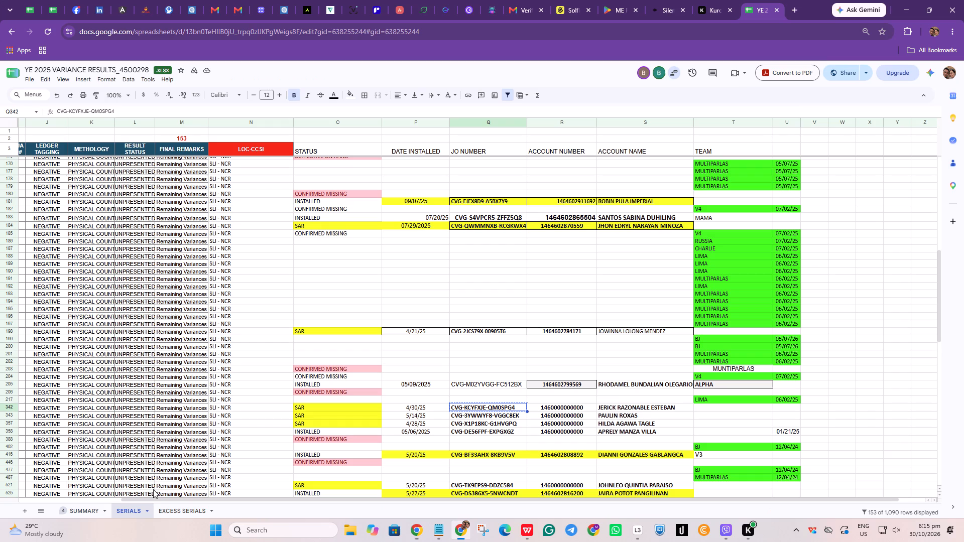
key(Tab)
key(ctrl+v)
key(Left)
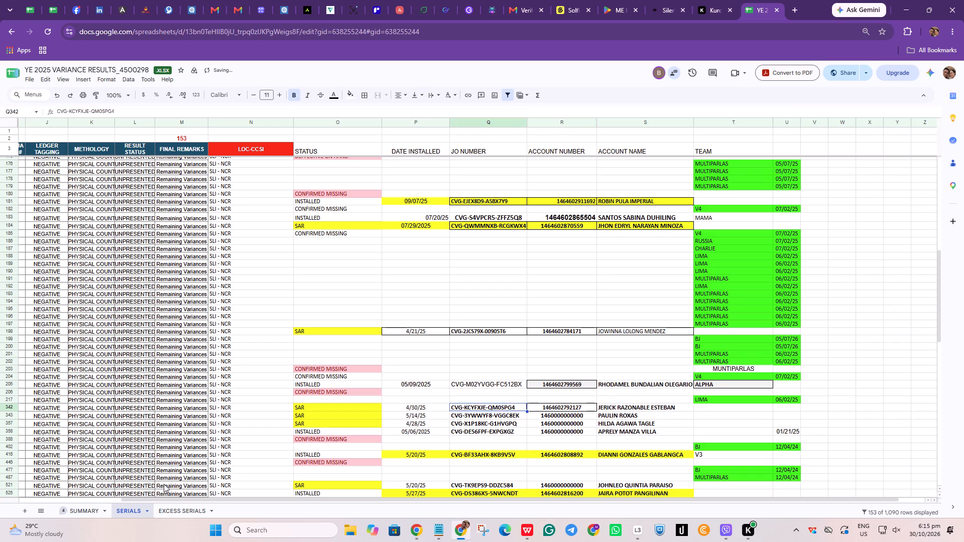
Search the CCSI INVENTORY FILE's MATERIAL USAGES sheet for the job order number of SAR row 343.
key(Down)
key(ctrl+c)
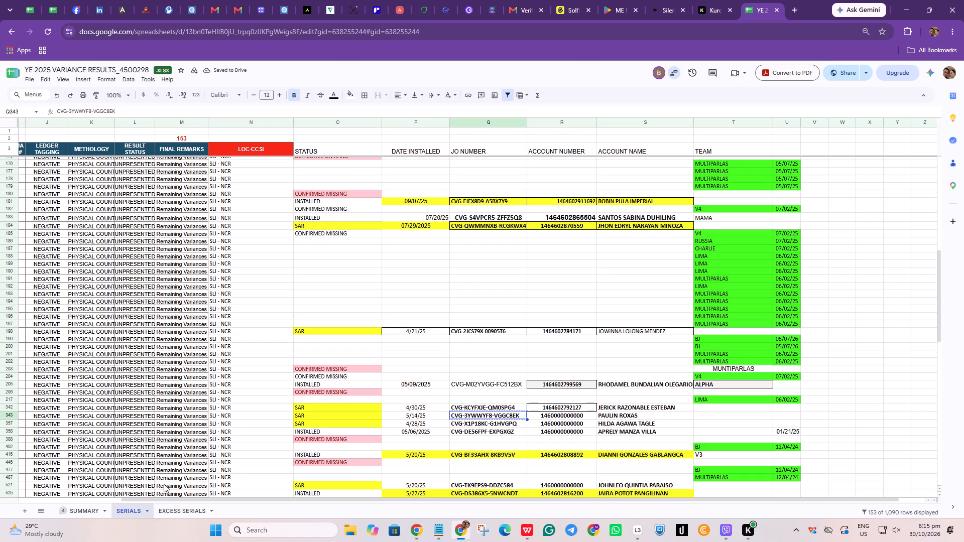
key(alt+Tab)
key(ctrl+f)
key(ctrl+v)
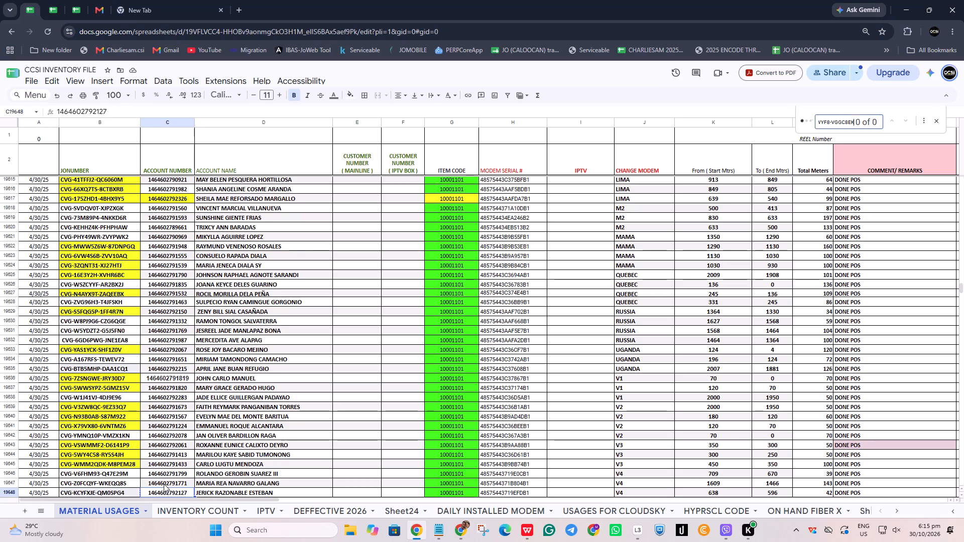